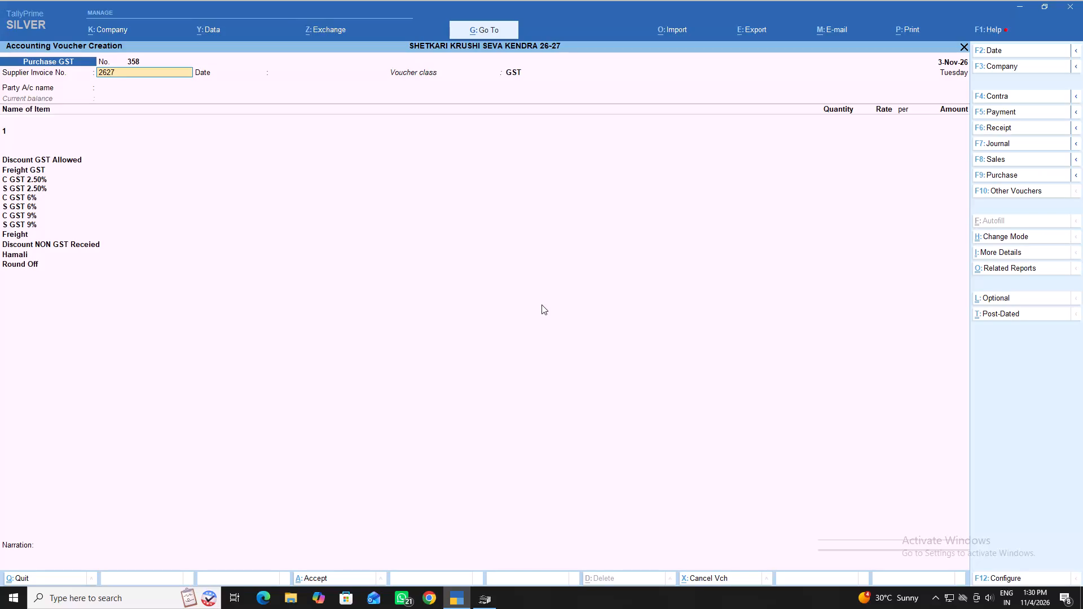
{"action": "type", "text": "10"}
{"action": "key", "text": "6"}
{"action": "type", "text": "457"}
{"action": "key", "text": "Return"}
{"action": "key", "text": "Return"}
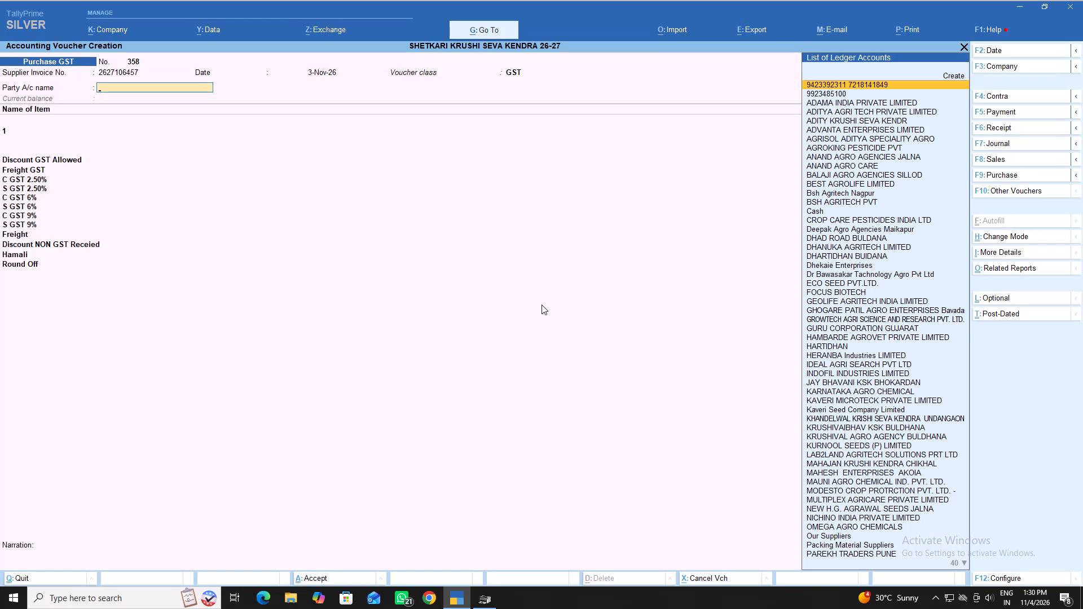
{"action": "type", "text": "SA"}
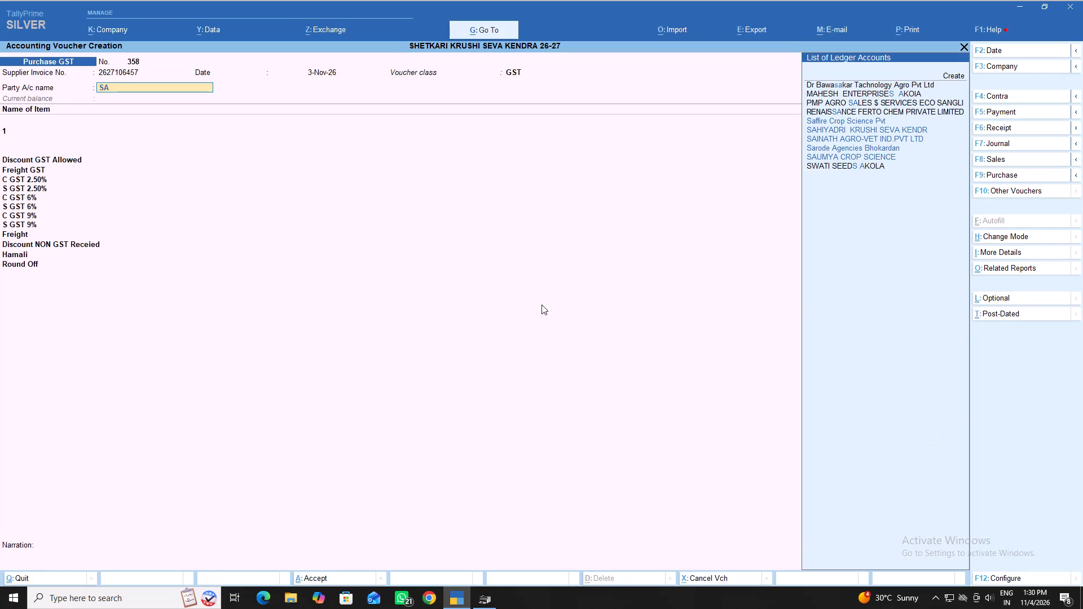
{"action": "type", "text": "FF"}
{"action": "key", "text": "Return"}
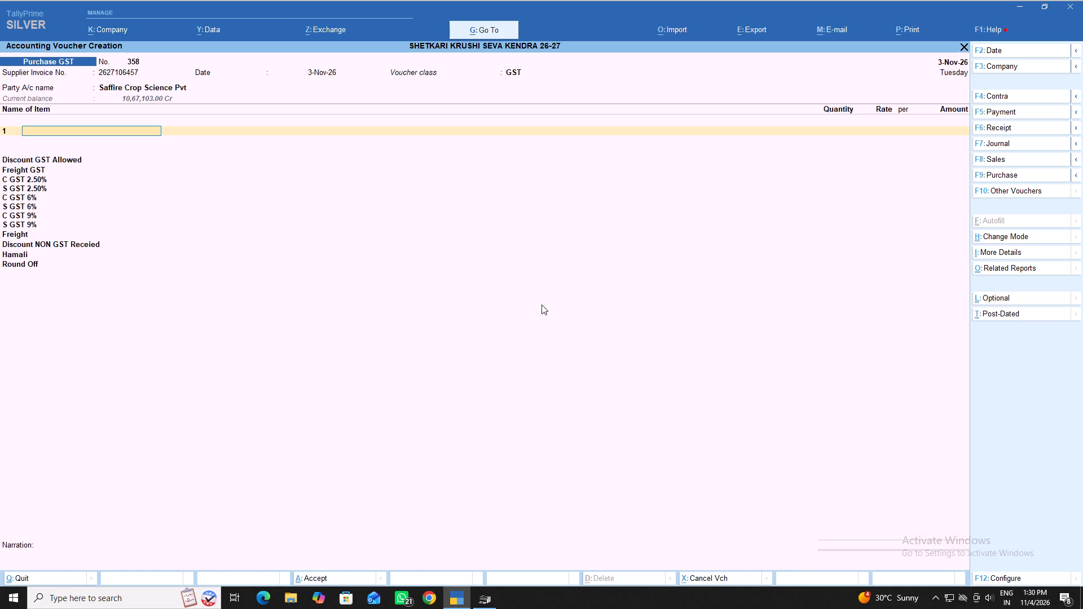
Add Charlie 250gm as the first item and give it the new batch number A-047/0009.
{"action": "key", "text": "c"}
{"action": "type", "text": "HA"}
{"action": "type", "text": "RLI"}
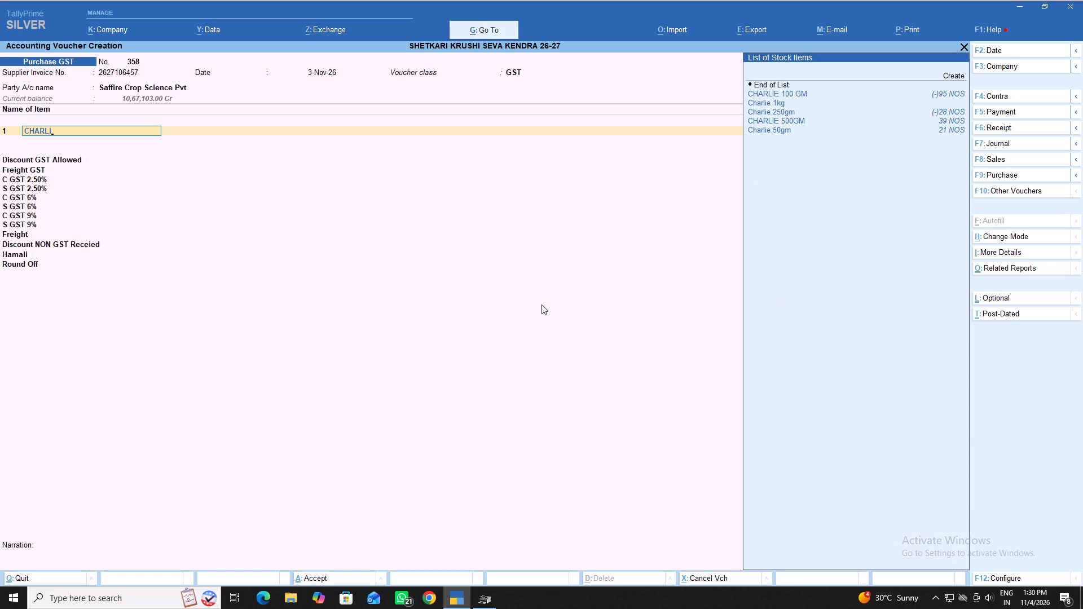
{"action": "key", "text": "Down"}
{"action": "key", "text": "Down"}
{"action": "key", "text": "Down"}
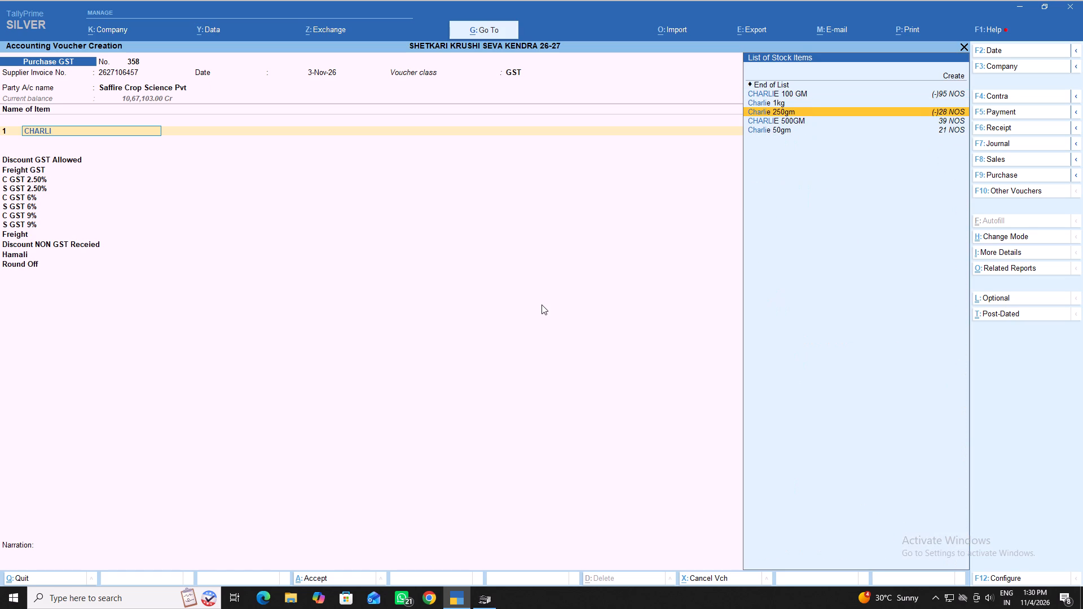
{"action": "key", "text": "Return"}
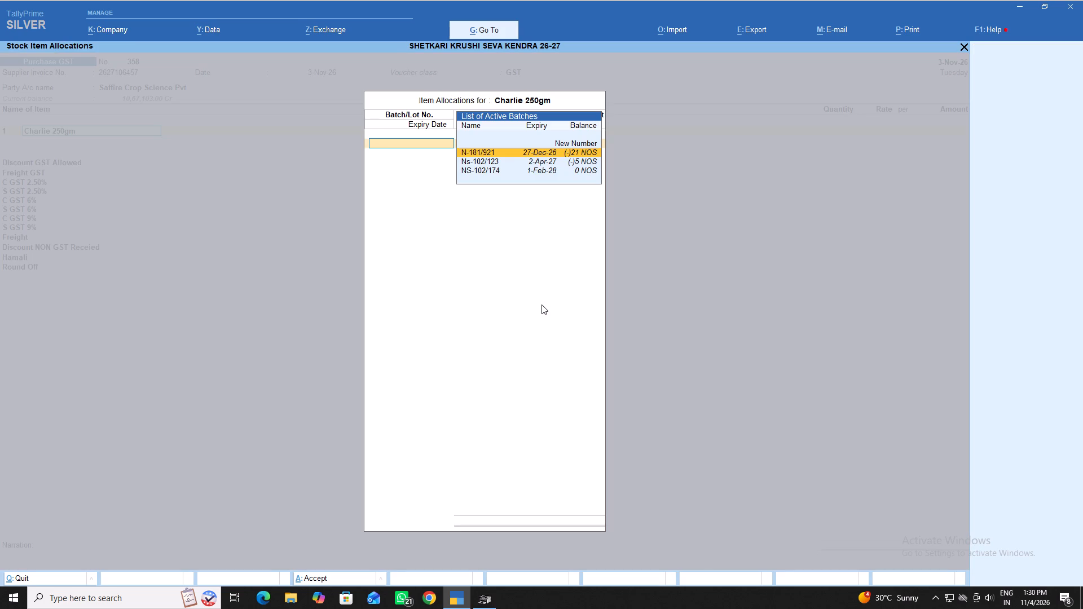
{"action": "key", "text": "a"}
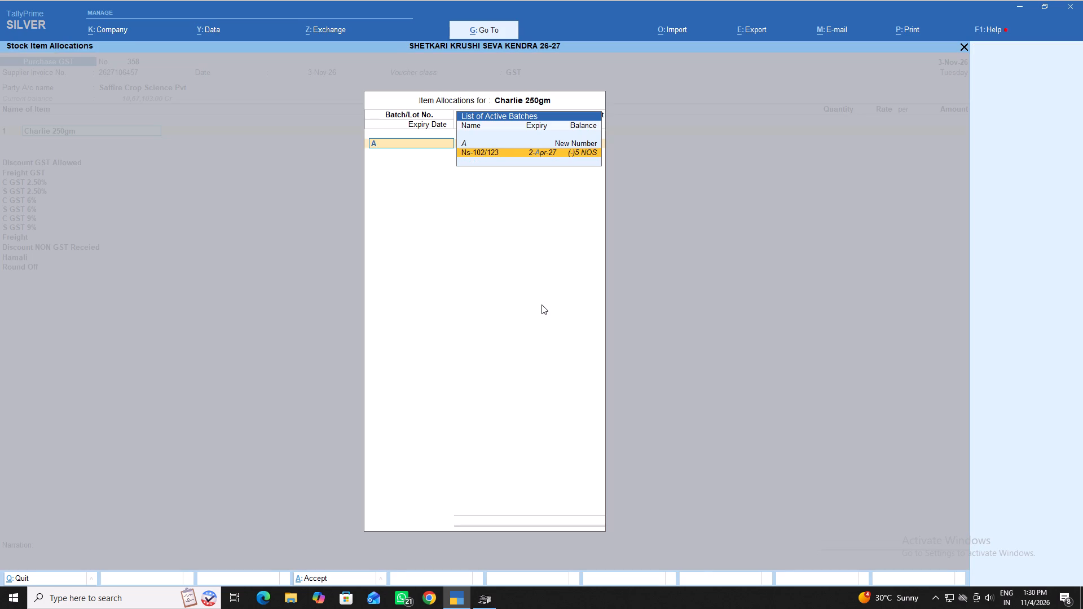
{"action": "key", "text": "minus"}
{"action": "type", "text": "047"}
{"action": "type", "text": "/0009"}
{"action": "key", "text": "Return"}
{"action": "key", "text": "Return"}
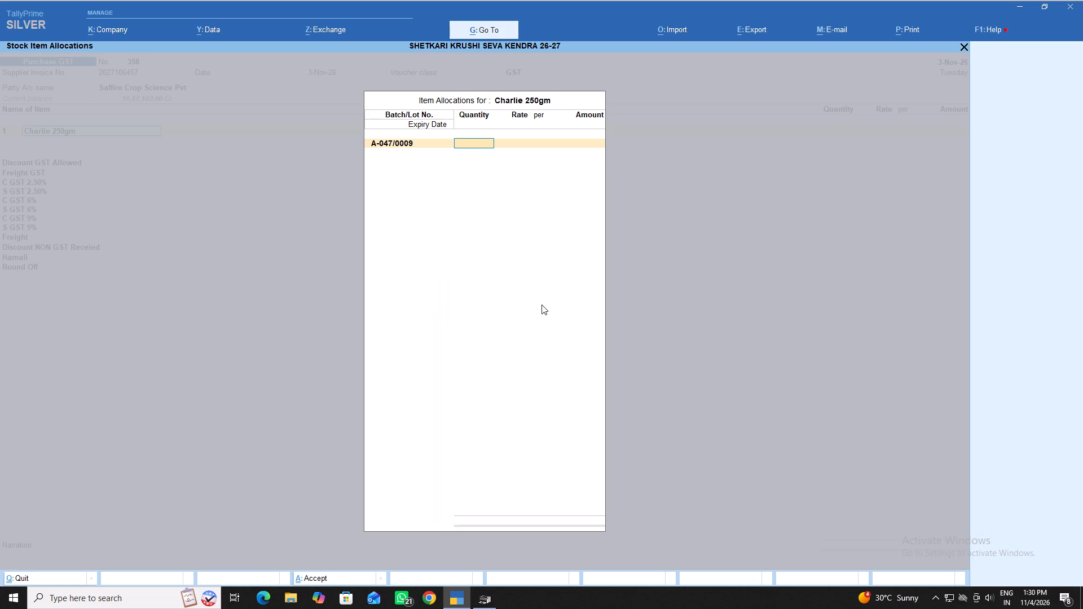
Allocate 40 NOS to batch A-047/0009 with an amount of 12,520 and expiry date 26.6.2028.
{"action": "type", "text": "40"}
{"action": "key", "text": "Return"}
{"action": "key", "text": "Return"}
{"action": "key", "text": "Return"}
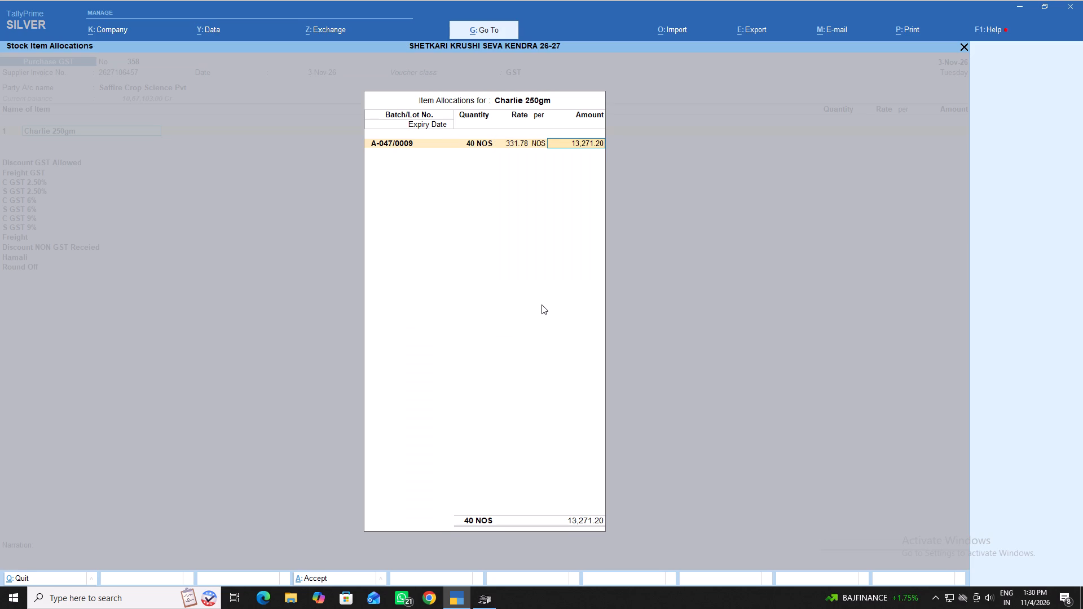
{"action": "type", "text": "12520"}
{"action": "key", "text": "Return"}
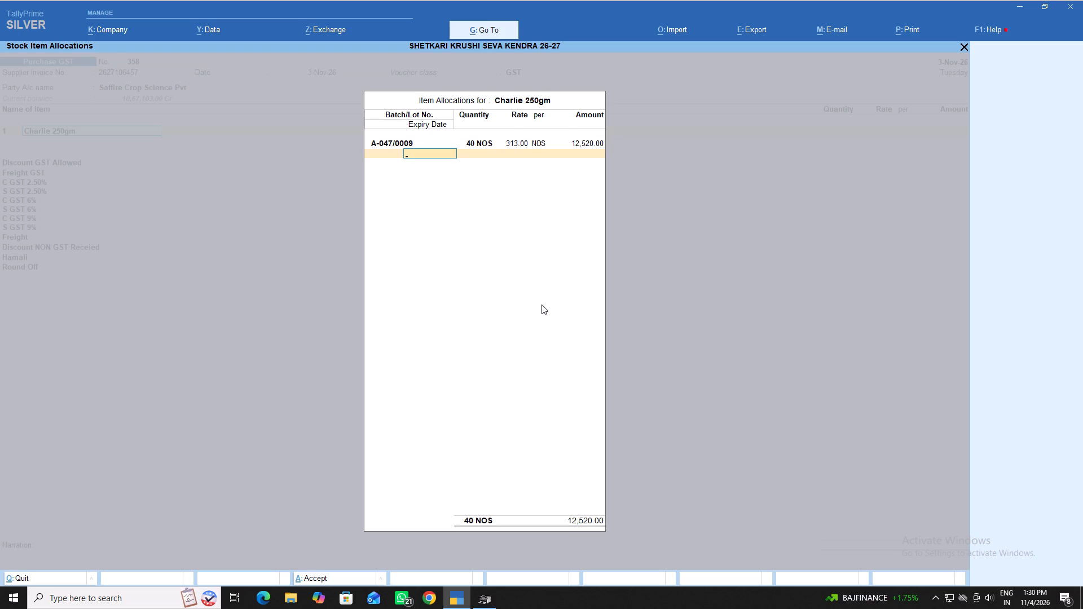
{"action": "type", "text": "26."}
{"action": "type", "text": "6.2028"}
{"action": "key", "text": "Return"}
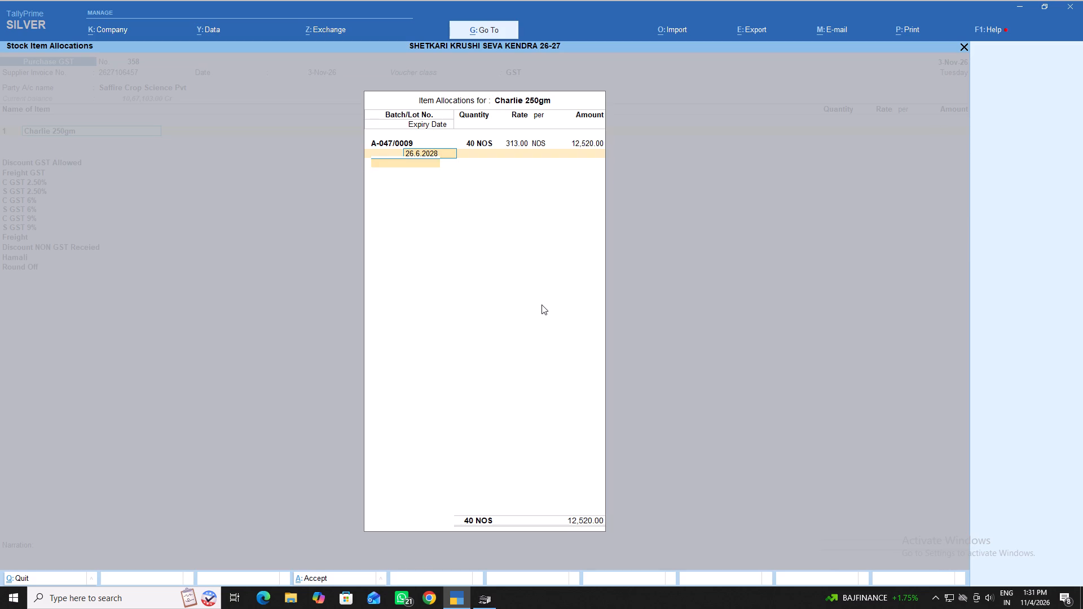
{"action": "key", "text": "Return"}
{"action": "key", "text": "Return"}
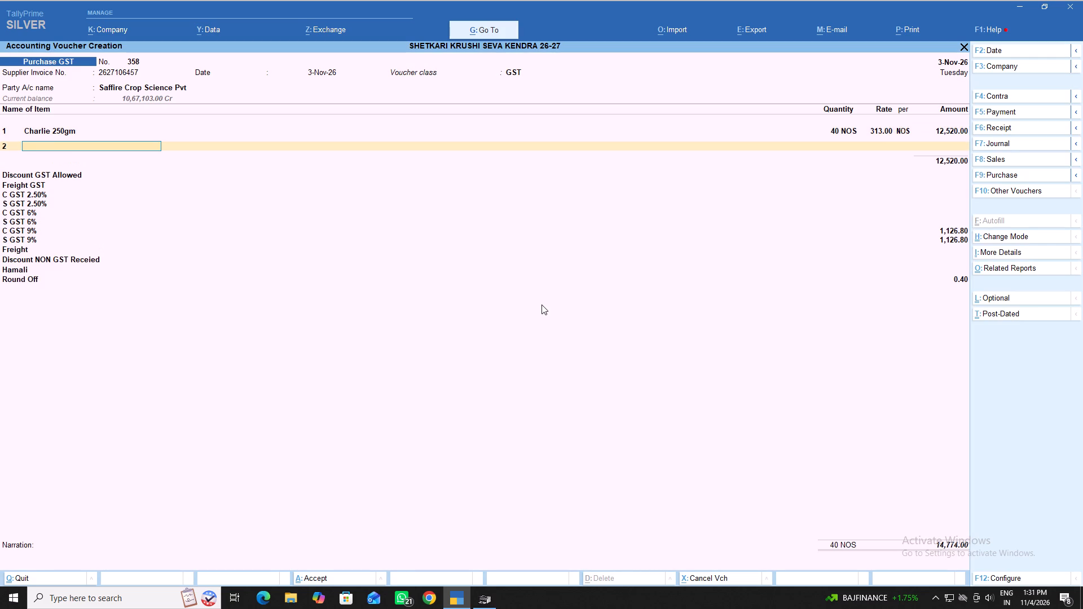
Add CHARLIE 500GM as the second item and allocate it to the existing batch Ns-102/177.
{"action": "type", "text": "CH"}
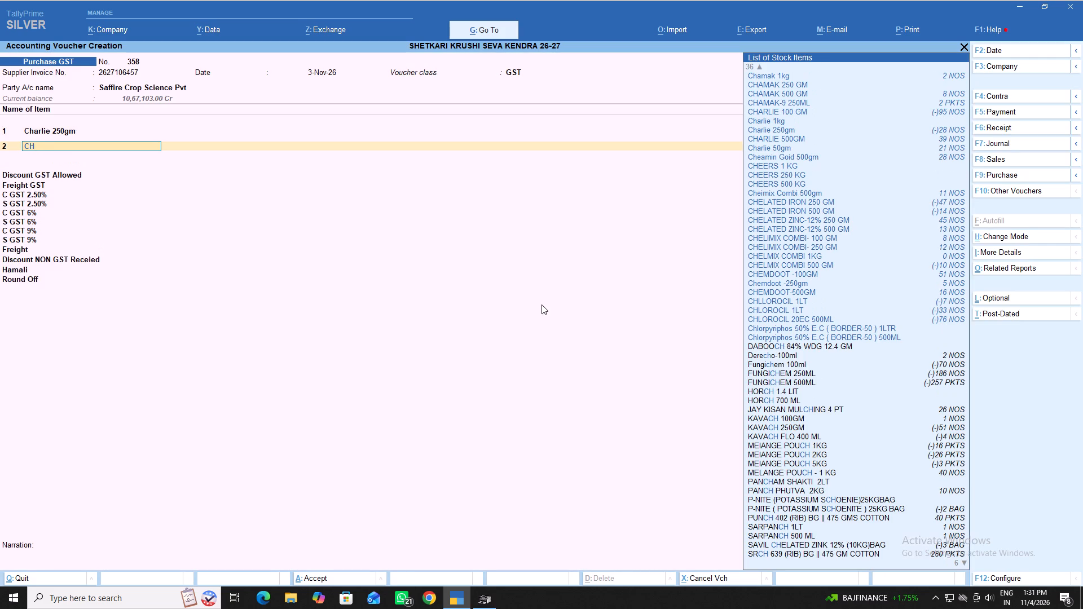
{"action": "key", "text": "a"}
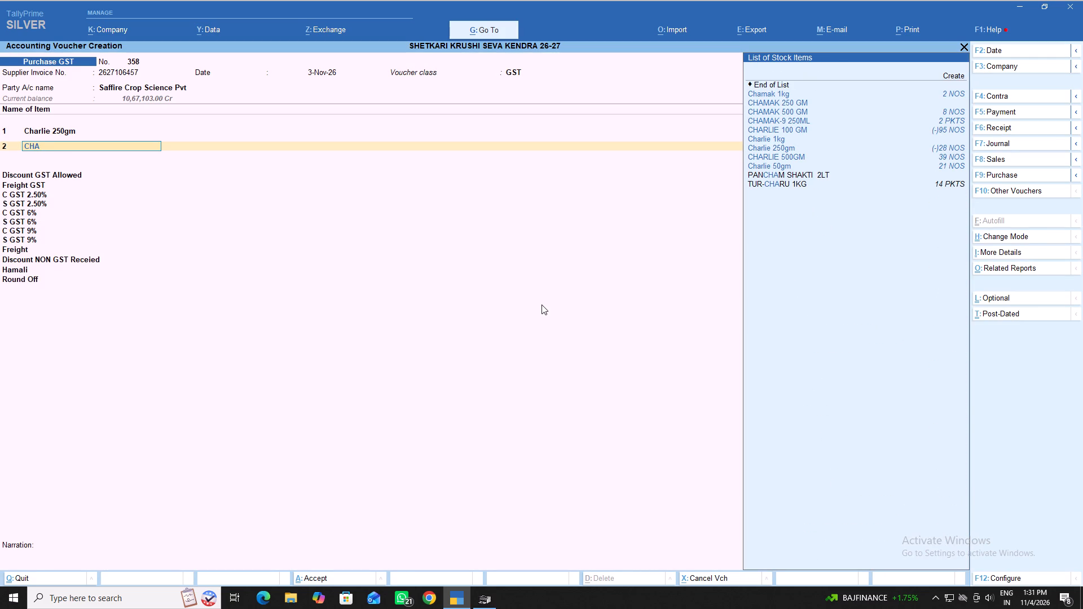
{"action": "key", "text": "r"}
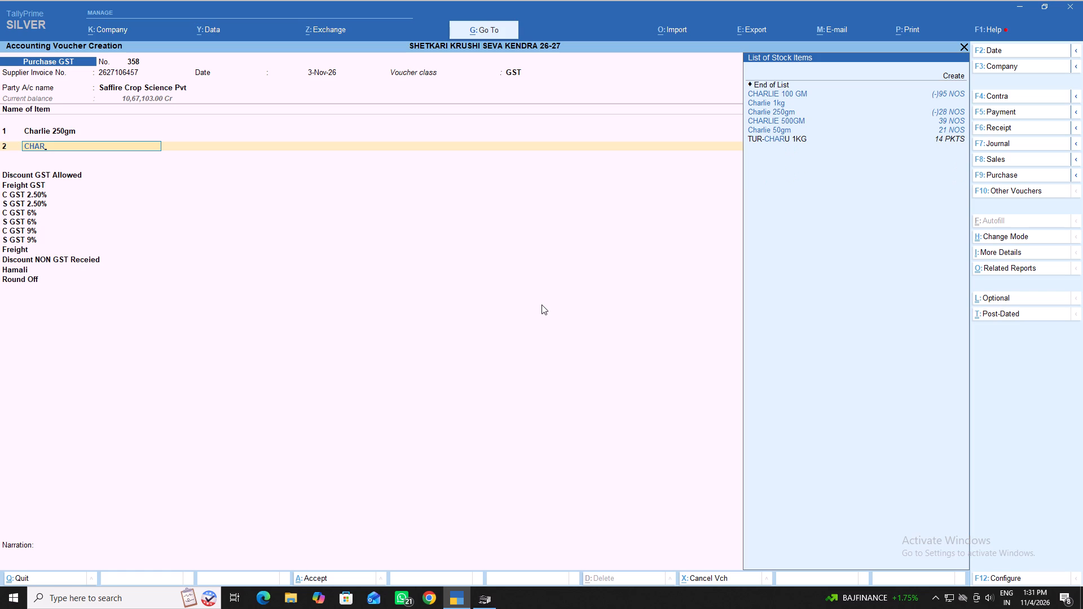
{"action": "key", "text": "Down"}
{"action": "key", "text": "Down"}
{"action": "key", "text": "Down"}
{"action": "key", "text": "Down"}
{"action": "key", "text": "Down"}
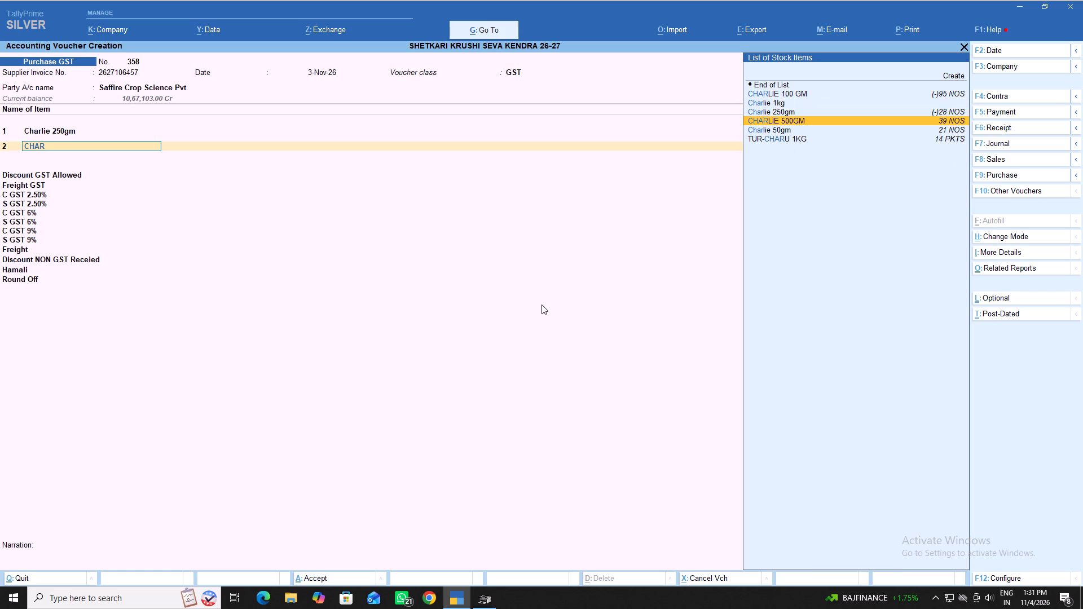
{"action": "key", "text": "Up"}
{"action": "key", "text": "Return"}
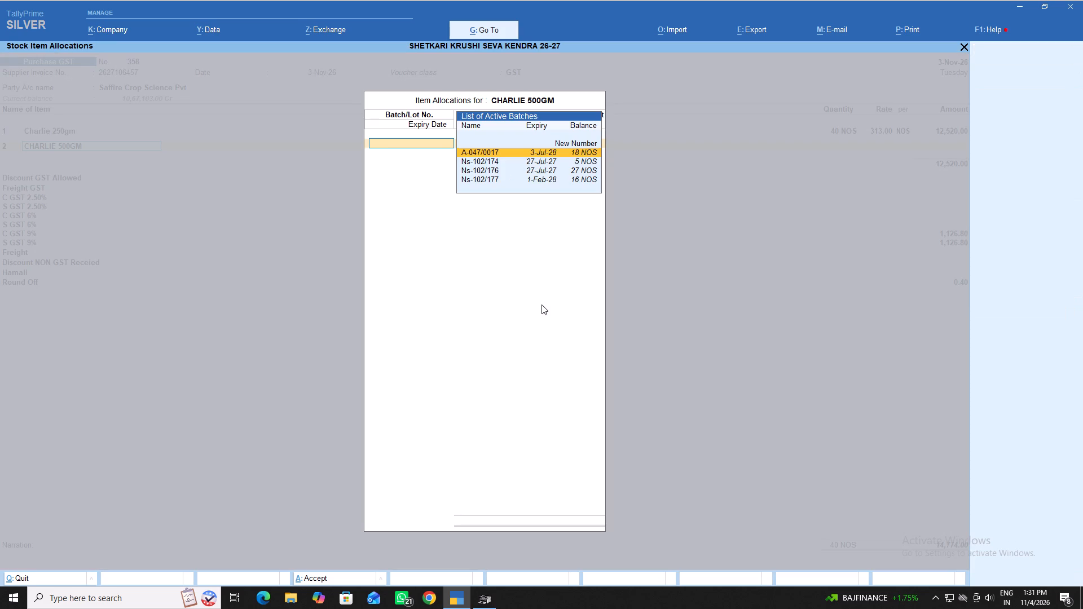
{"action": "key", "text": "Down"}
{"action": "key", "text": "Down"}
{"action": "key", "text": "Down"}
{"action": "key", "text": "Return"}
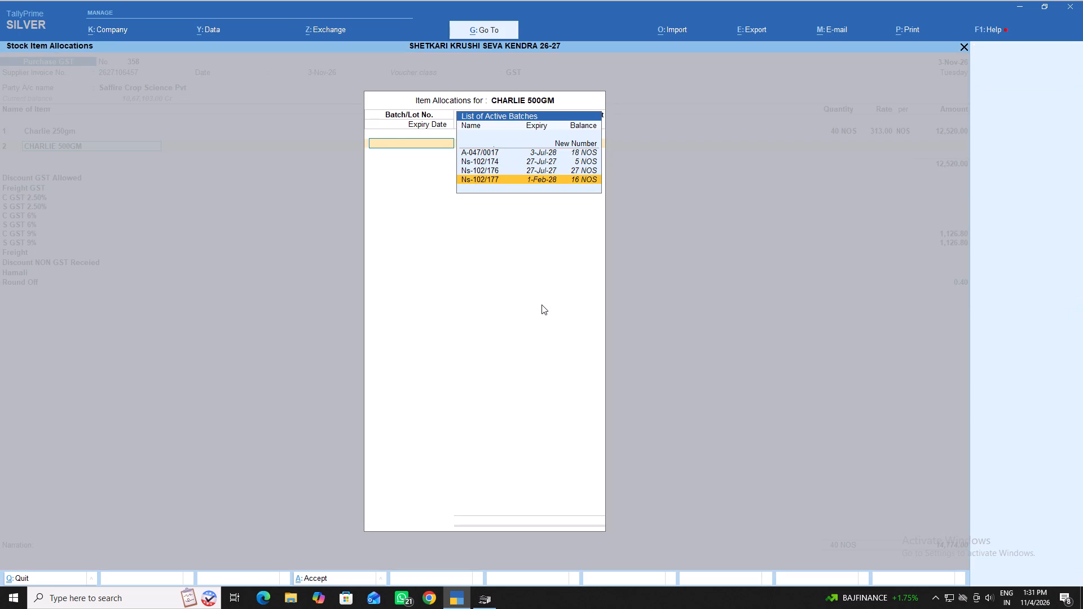
Set the CHARLIE 500GM quantity to 10, keep the offered rate, amount and expiry date, and end the item list.
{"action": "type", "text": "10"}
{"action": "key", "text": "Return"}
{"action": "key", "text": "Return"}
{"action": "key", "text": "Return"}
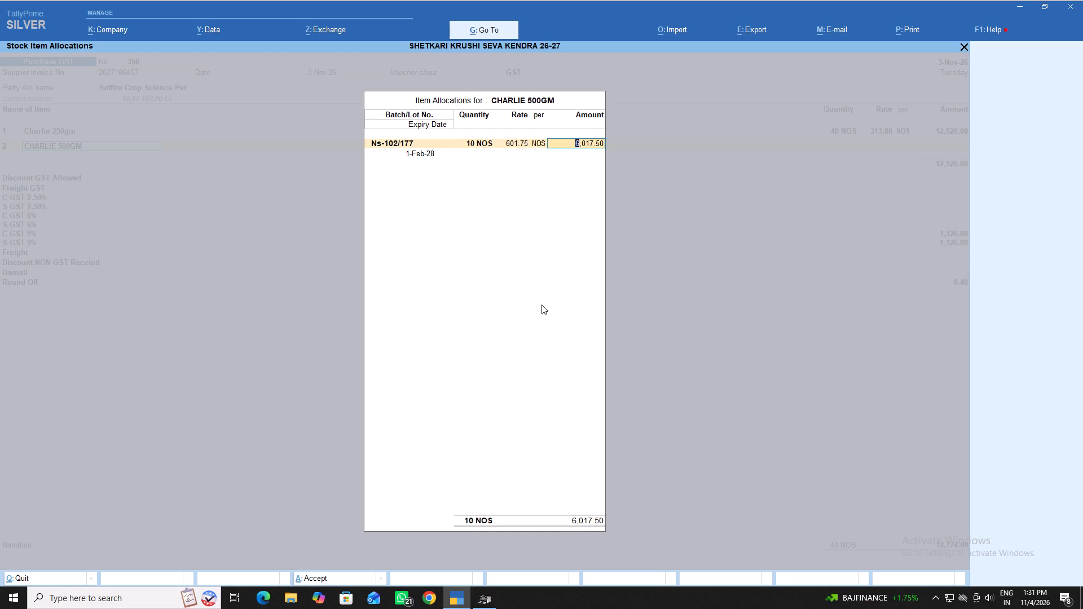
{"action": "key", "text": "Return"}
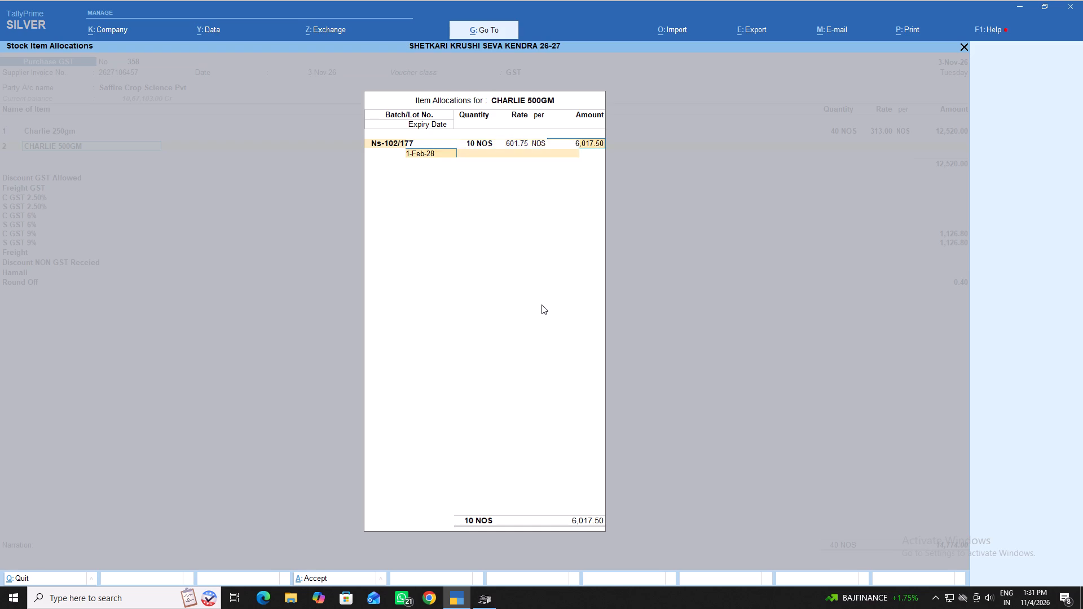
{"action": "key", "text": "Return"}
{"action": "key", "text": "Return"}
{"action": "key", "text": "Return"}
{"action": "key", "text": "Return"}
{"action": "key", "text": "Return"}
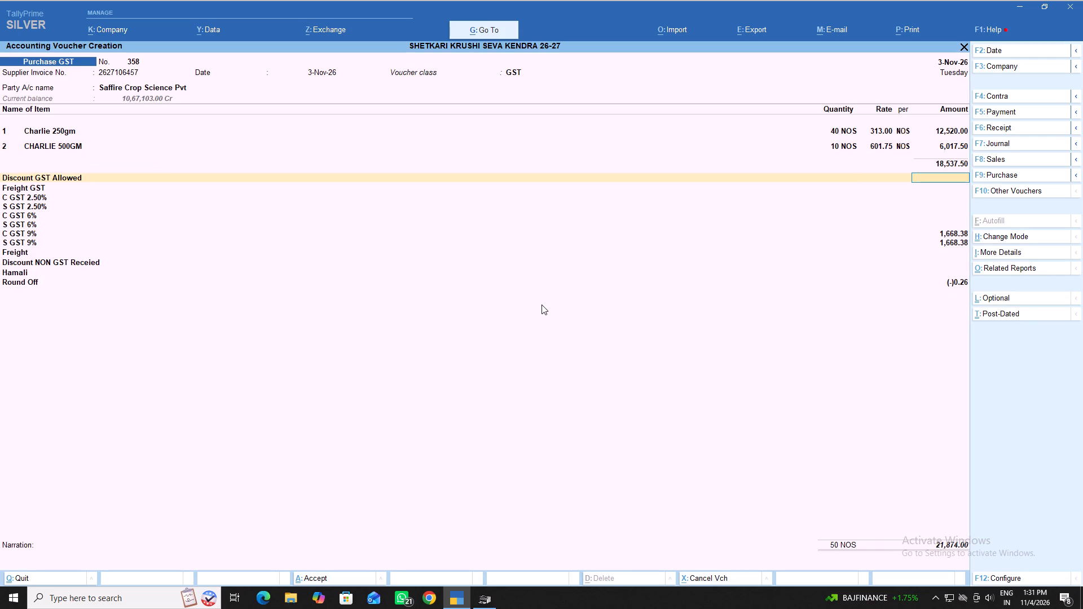
Enter -180 as the Hamali amount, leaving the preceding charge and tax lines as they are.
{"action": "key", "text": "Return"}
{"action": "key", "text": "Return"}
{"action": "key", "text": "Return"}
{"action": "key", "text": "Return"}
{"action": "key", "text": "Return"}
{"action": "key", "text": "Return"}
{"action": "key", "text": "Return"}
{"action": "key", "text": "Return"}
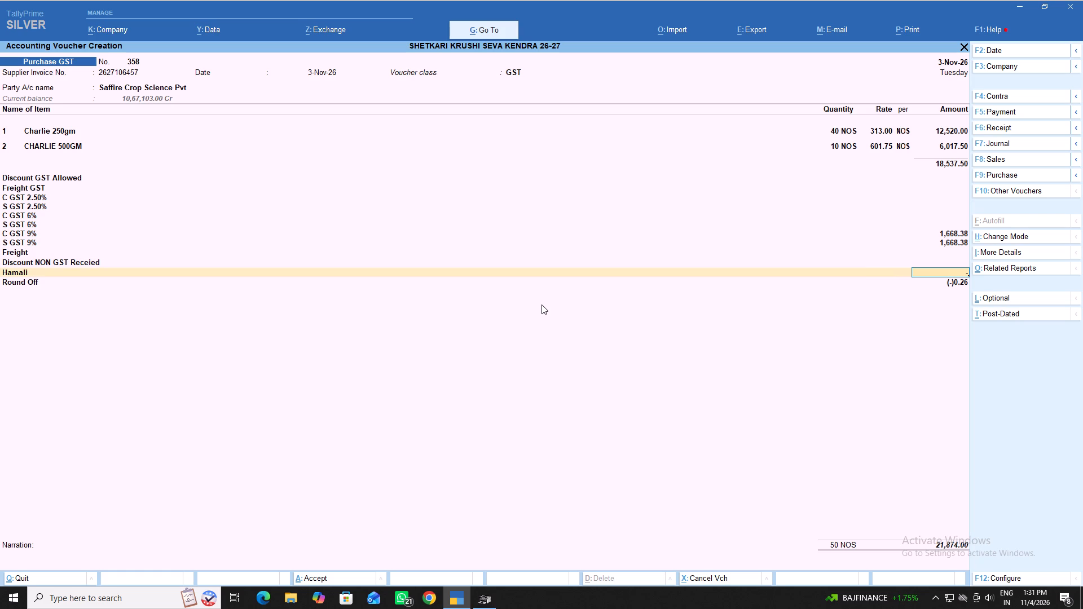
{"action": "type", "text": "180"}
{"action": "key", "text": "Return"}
Accept the remaining voucher details and save purchase voucher 358.
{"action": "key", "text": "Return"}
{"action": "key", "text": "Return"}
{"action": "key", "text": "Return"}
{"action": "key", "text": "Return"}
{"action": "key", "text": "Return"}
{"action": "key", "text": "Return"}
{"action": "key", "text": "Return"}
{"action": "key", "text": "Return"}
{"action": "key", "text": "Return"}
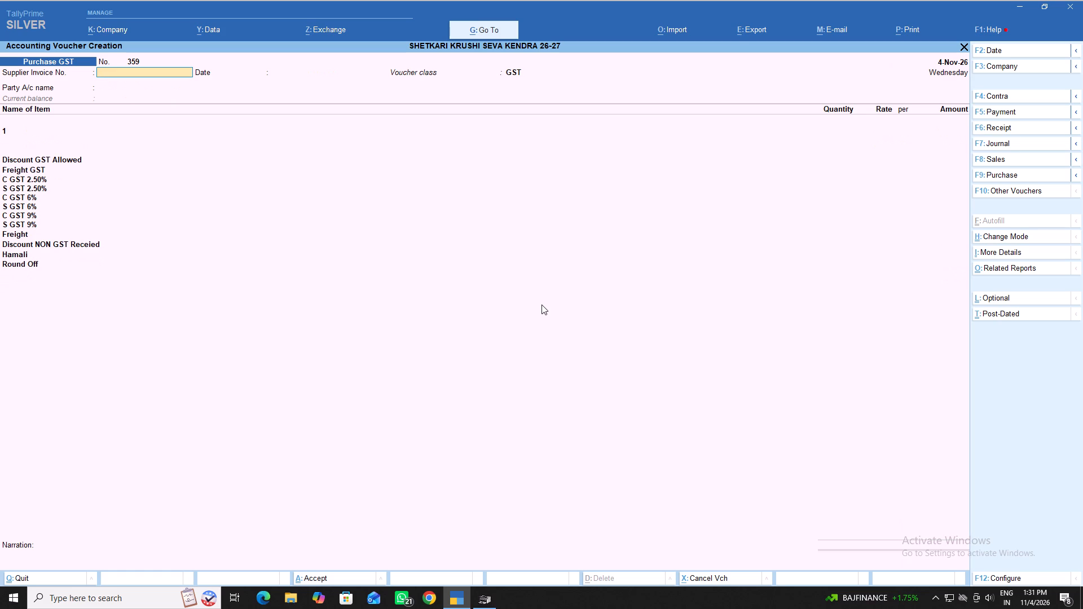
Leave the blank voucher and reopen Purchase GST entry with the voucher date set to 3.11.2026.
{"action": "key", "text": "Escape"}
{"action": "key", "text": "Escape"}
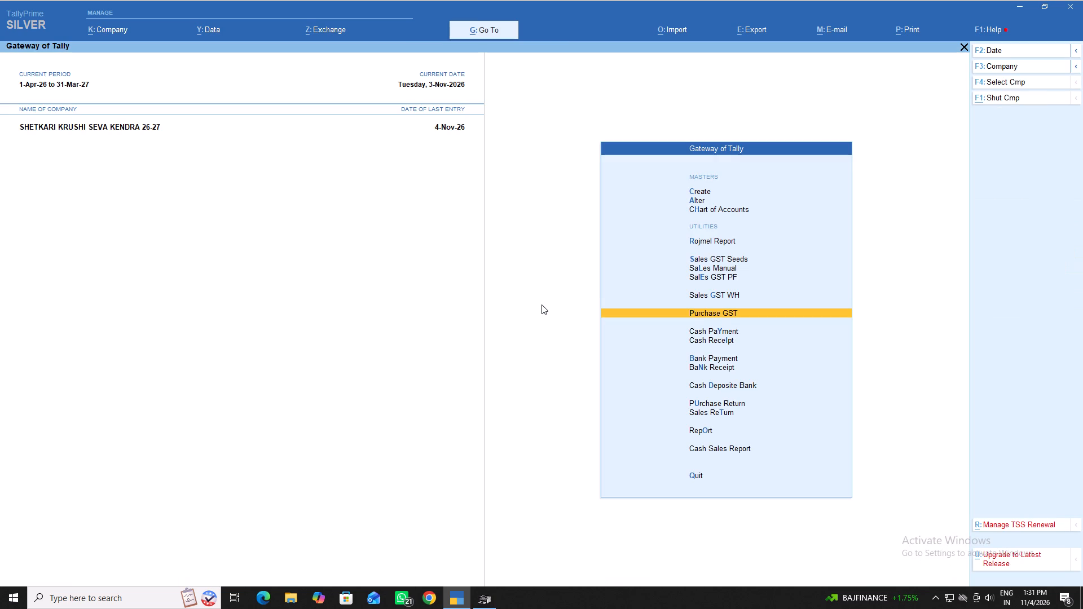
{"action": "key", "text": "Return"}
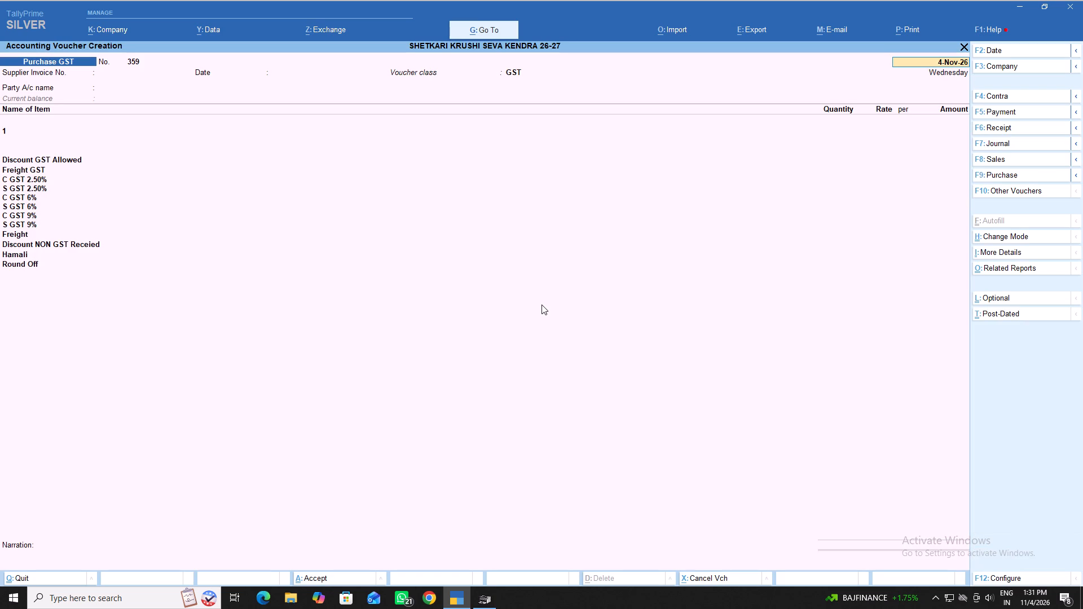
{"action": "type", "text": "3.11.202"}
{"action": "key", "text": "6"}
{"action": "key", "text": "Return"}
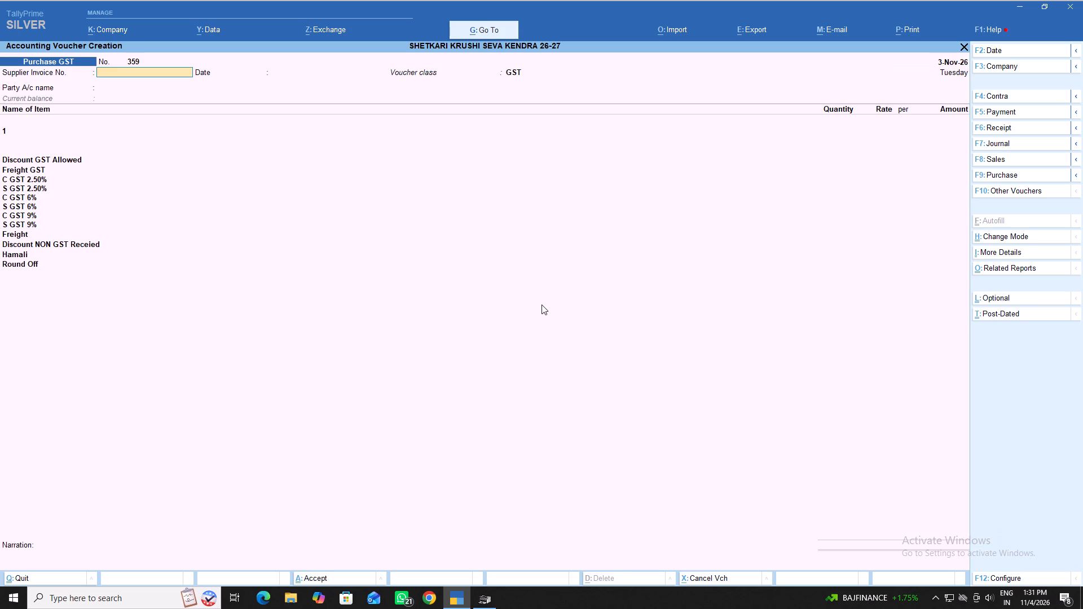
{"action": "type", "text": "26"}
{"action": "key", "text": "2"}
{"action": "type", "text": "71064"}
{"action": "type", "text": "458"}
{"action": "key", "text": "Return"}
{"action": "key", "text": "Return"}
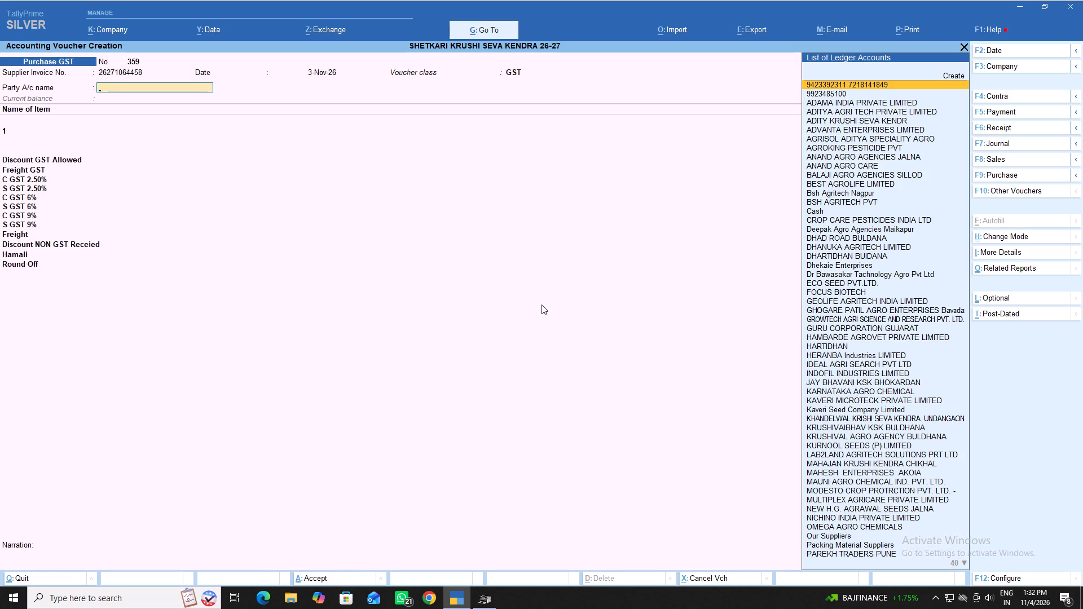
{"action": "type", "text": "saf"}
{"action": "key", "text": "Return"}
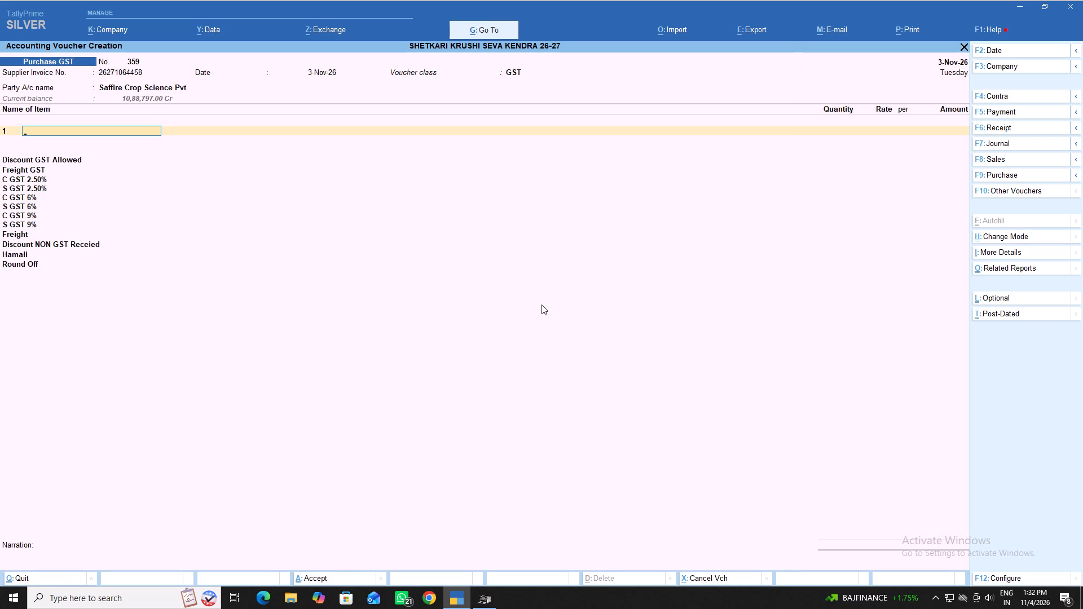
Add HOLDER 8 GM as the first item of voucher 359, with the new batch number Ns-111/32.
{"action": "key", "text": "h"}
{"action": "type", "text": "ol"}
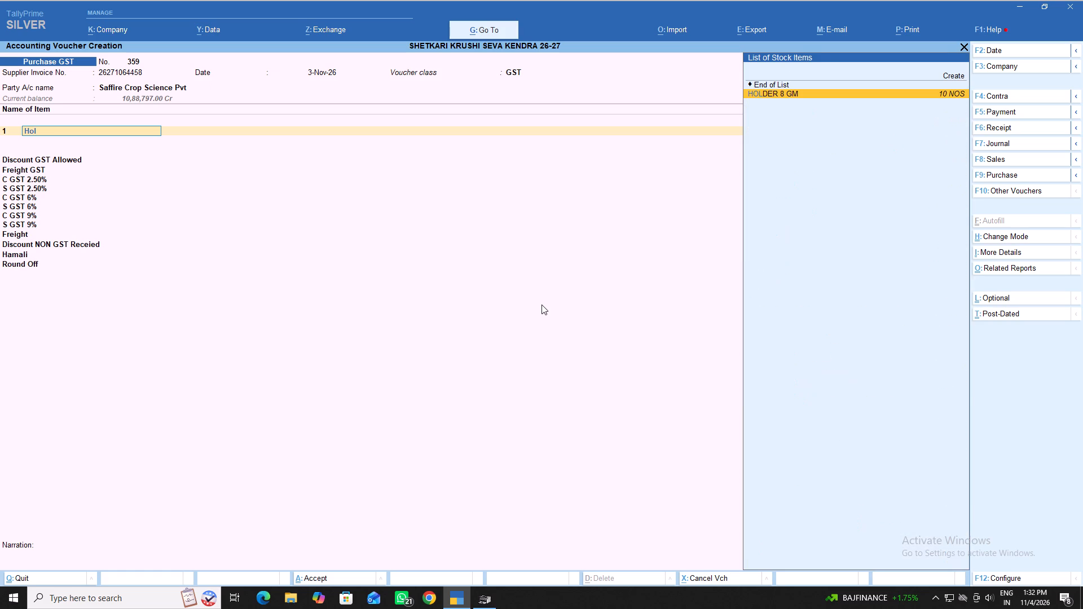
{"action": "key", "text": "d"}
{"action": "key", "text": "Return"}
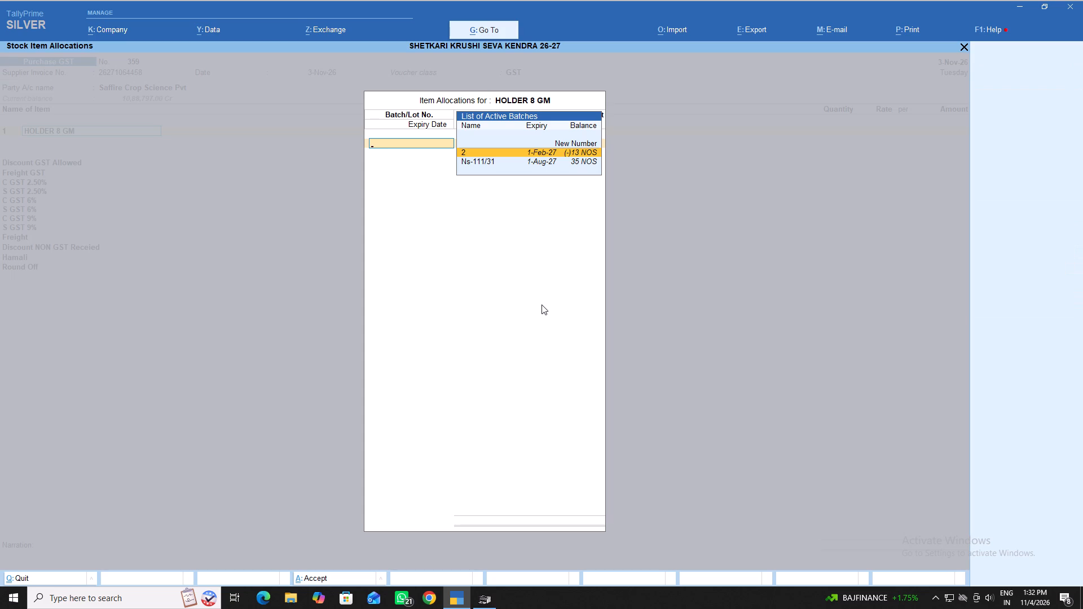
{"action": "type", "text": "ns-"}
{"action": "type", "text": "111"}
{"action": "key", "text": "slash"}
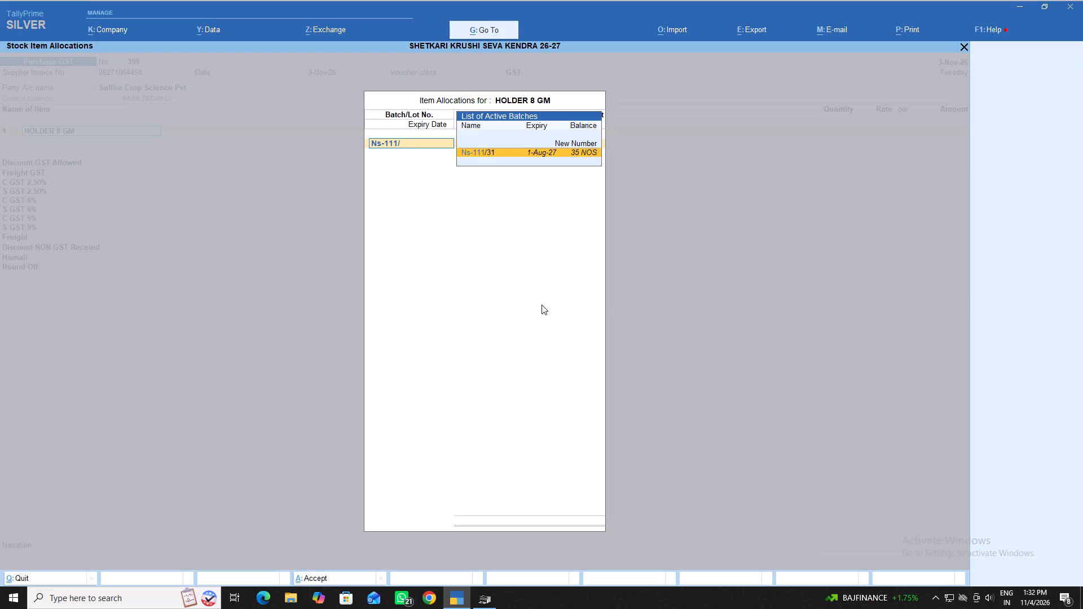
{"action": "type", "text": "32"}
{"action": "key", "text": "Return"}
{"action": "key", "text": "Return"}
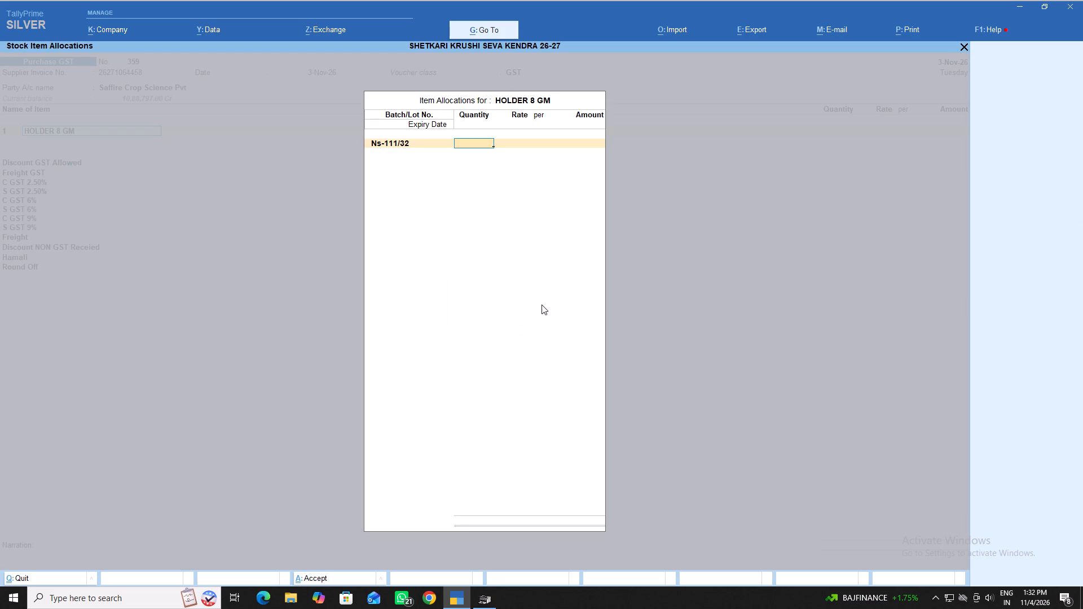
Complete the HOLDER 8 GM batch allocation with quantity 50 NOS, amount 2,425 and expiry date 2.8.2027, and end the item list.
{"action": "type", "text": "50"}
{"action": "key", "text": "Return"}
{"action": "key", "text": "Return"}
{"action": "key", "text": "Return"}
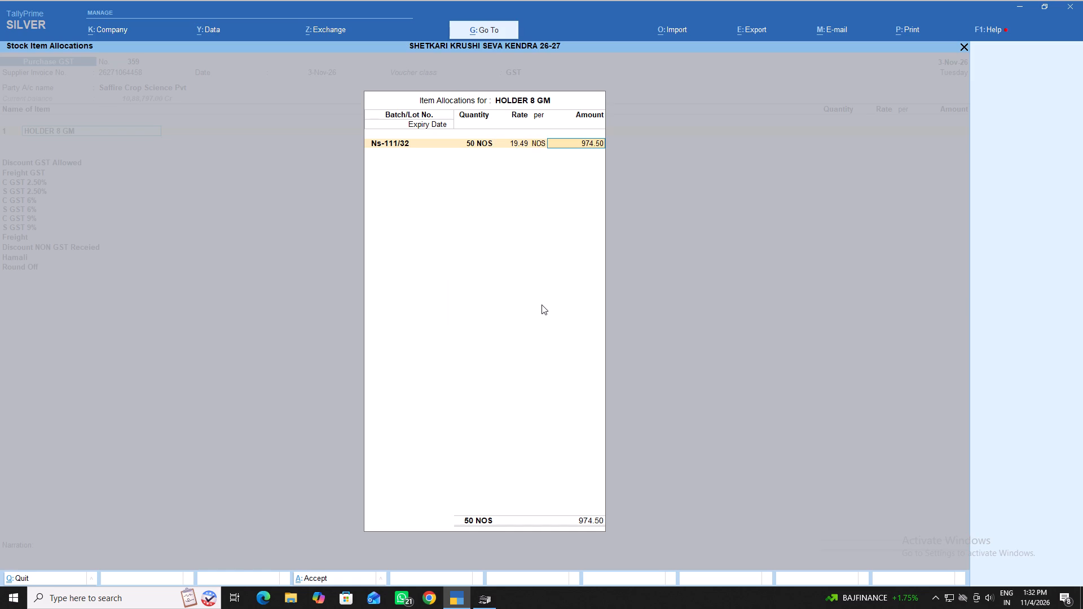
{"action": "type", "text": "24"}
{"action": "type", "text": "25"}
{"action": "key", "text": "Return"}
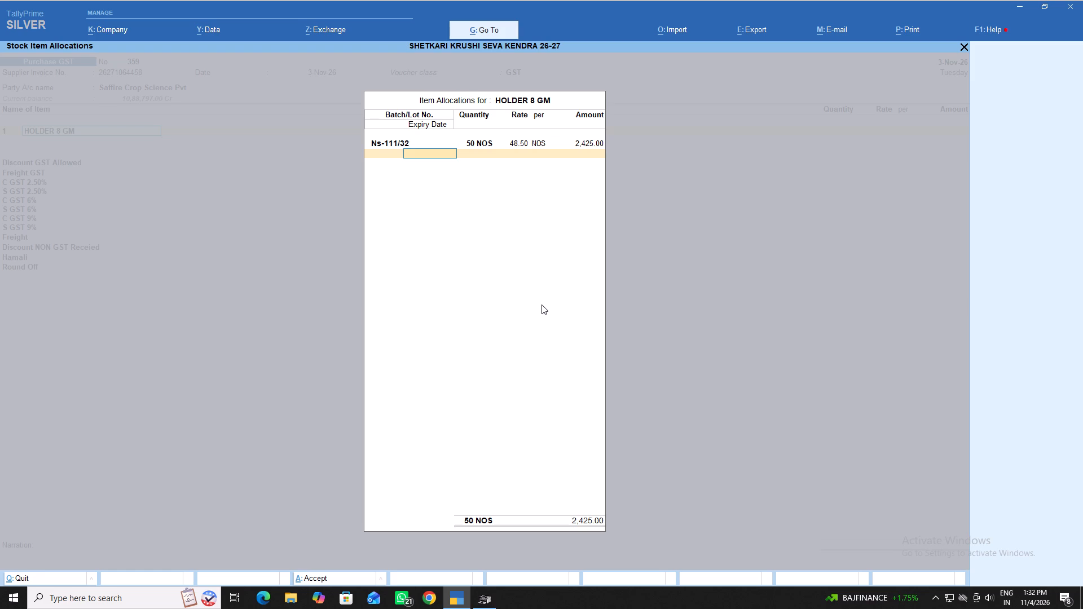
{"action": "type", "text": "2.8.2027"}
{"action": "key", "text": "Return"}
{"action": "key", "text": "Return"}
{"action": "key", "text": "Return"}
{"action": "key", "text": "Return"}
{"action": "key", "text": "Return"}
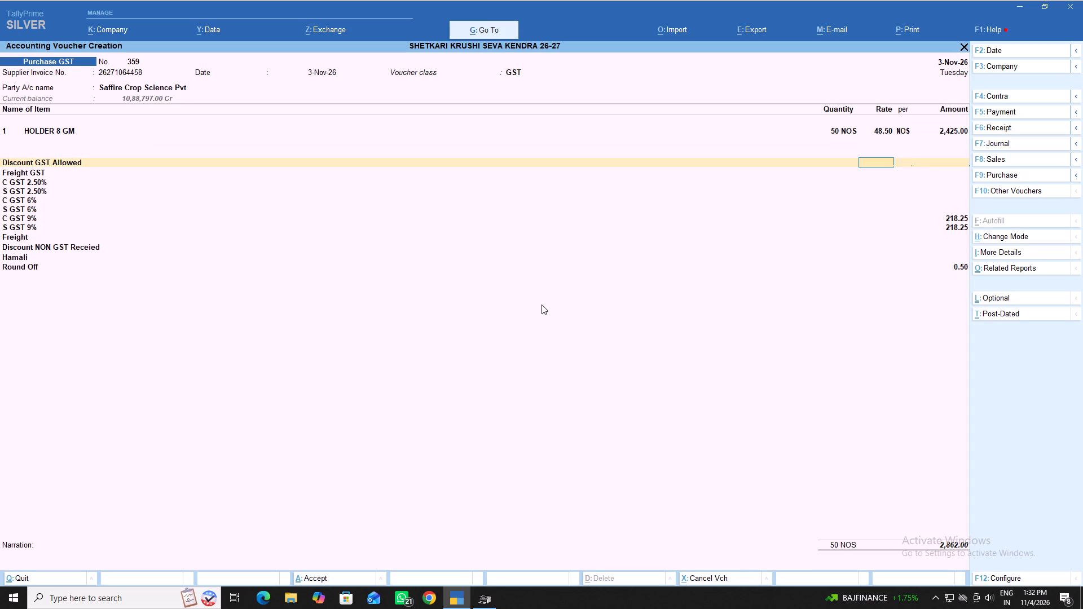
Enter 60 as the Hamali amount, leaving the preceding discount, freight and tax lines as they are.
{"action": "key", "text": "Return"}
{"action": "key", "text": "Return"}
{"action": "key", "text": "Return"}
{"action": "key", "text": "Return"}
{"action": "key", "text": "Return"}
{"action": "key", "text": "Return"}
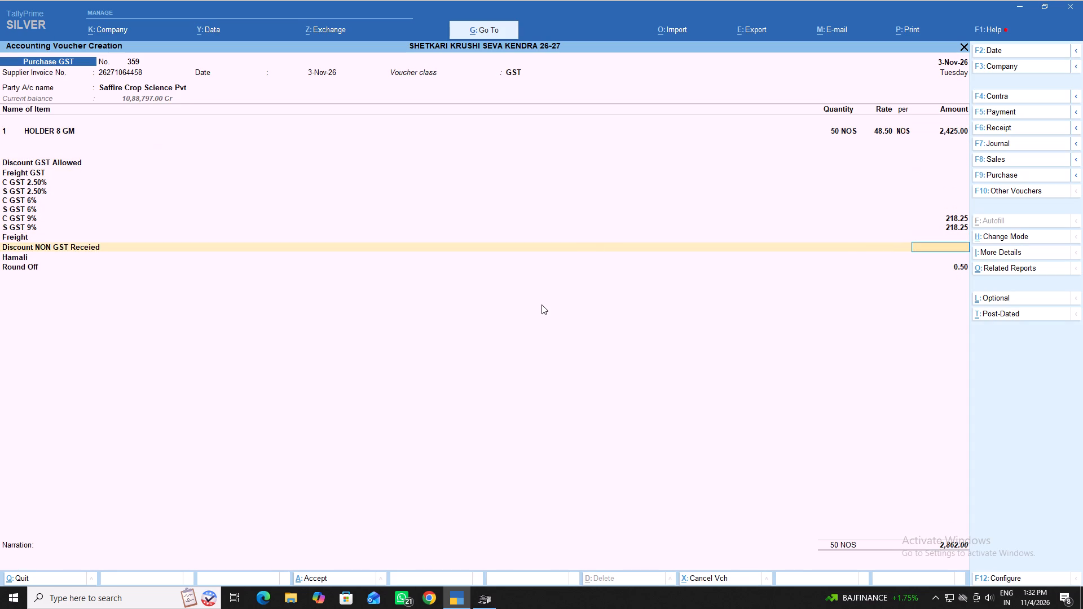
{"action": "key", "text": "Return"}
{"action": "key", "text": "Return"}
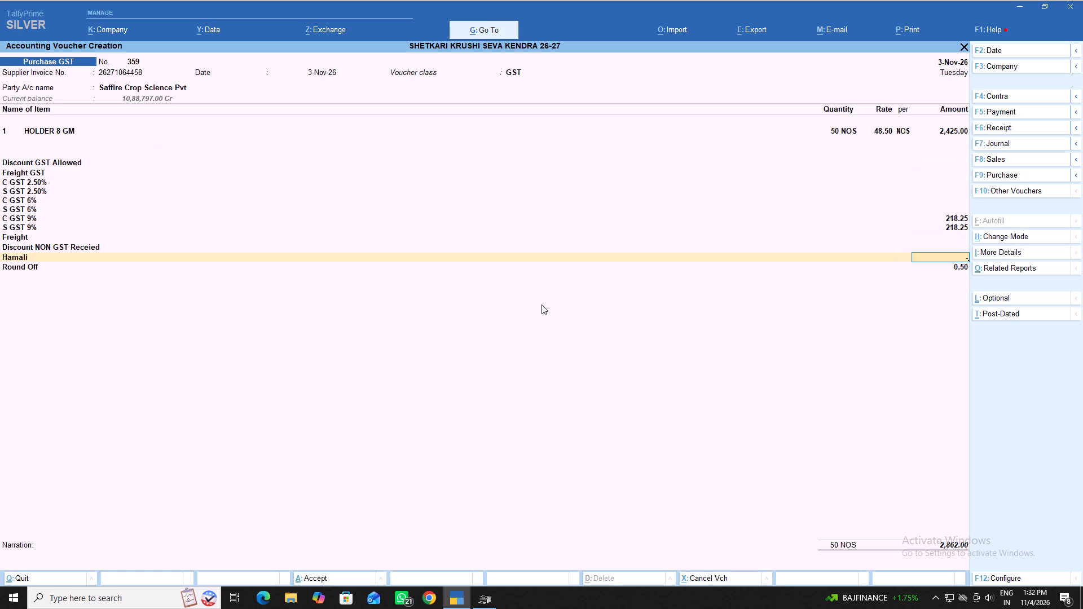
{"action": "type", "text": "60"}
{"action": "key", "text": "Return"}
Accept the remaining voucher details and save purchase voucher 359.
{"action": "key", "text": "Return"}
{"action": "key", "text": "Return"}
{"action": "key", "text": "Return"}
{"action": "key", "text": "Return"}
{"action": "key", "text": "Return"}
{"action": "key", "text": "Return"}
{"action": "key", "text": "Return"}
{"action": "key", "text": "Return"}
{"action": "key", "text": "Return"}
{"action": "key", "text": "Return"}
{"action": "key", "text": "Return"}
{"action": "key", "text": "Return"}
{"action": "key", "text": "Return"}
{"action": "key", "text": "Return"}
{"action": "key", "text": "Return"}
{"action": "key", "text": "Return"}
{"action": "key", "text": "Return"}
{"action": "key", "text": "Return"}
{"action": "key", "text": "Return"}
{"action": "key", "text": "Return"}
{"action": "key", "text": "Return"}
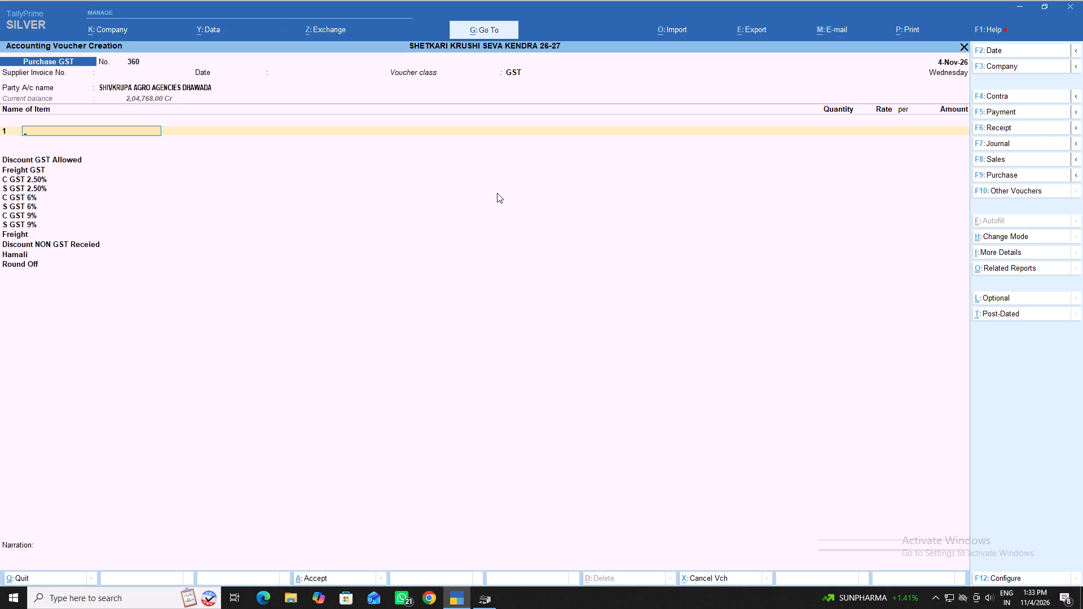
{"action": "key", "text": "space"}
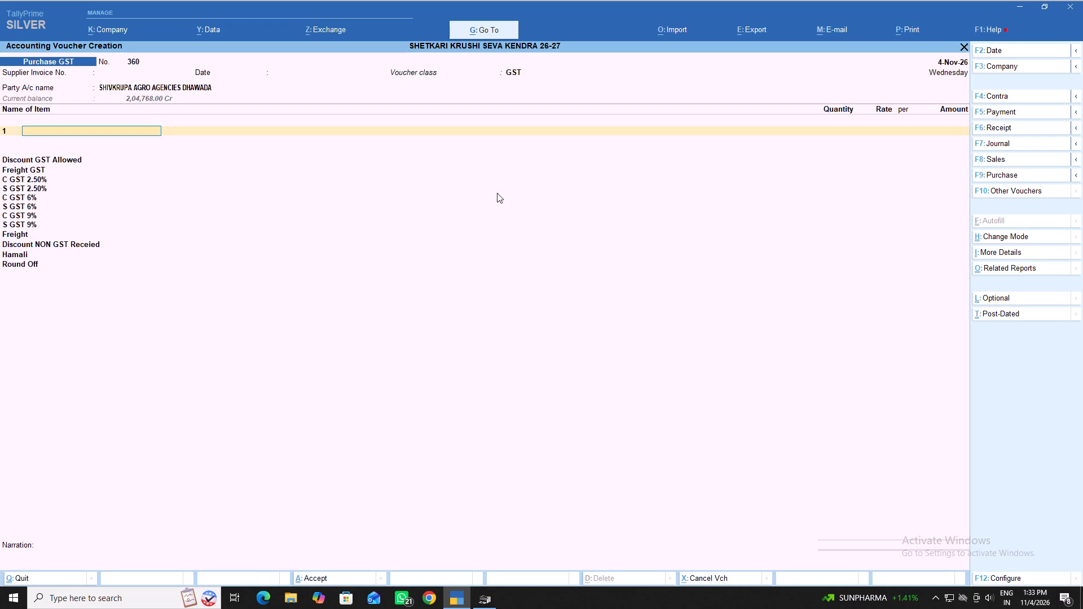
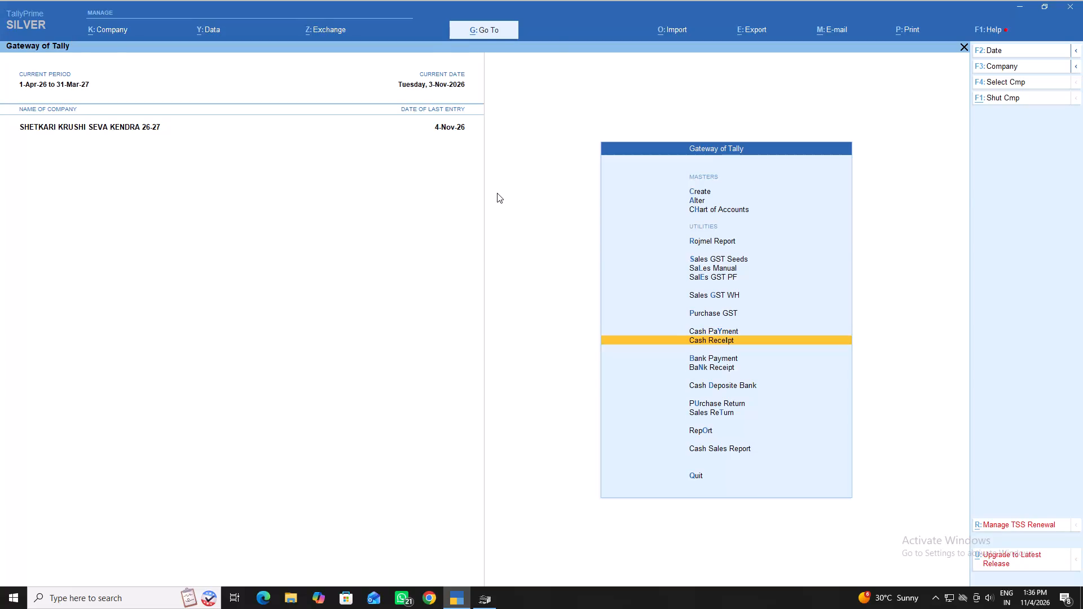
Start a Cash Receipt voucher dated 4-Nov-26 with Cash as the receiving account.
{"action": "key", "text": "Return"}
{"action": "key", "text": "Return"}
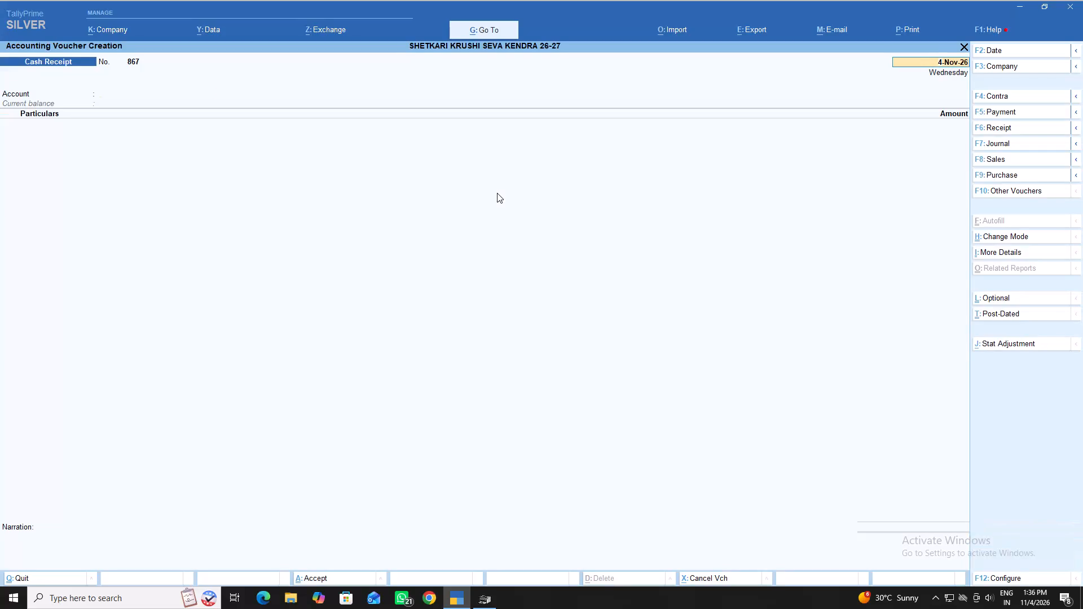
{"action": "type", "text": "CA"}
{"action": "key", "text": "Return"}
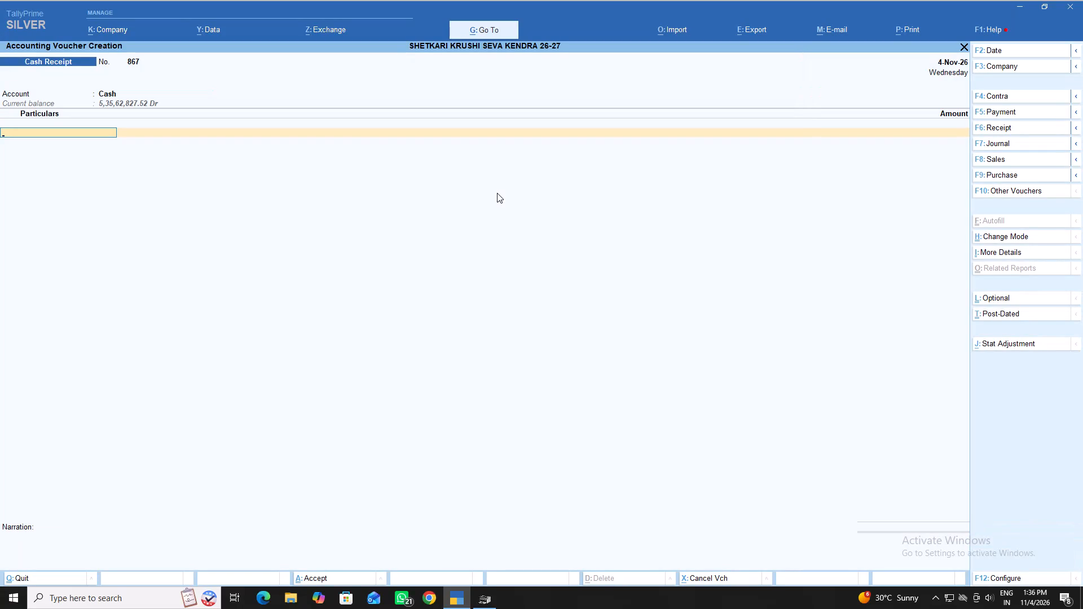
Credit the customer's ledger, found by its mobile-number alias, with 2,560 and end the particulars list.
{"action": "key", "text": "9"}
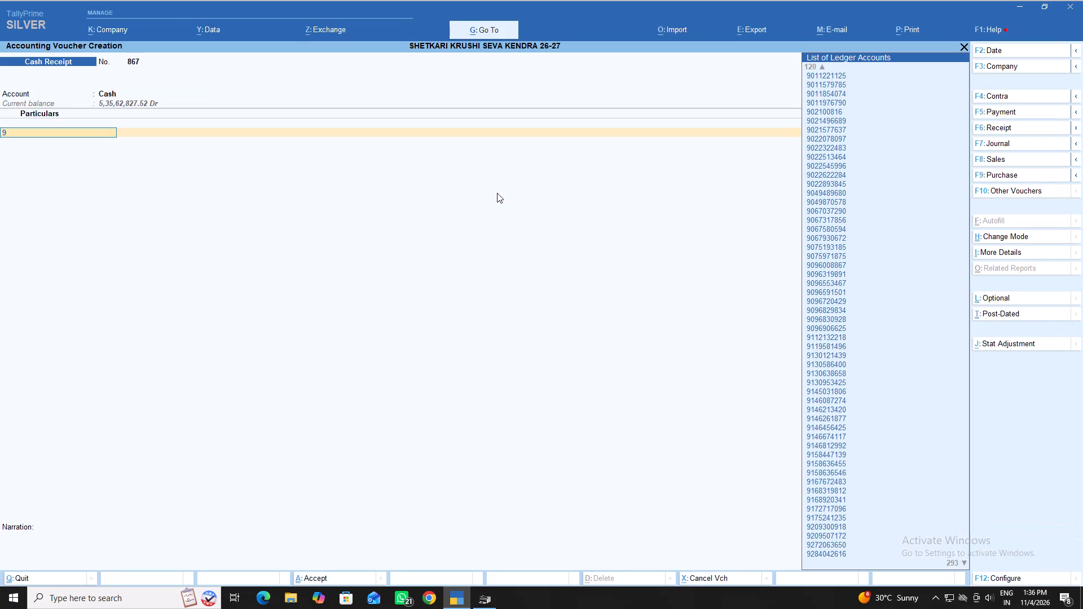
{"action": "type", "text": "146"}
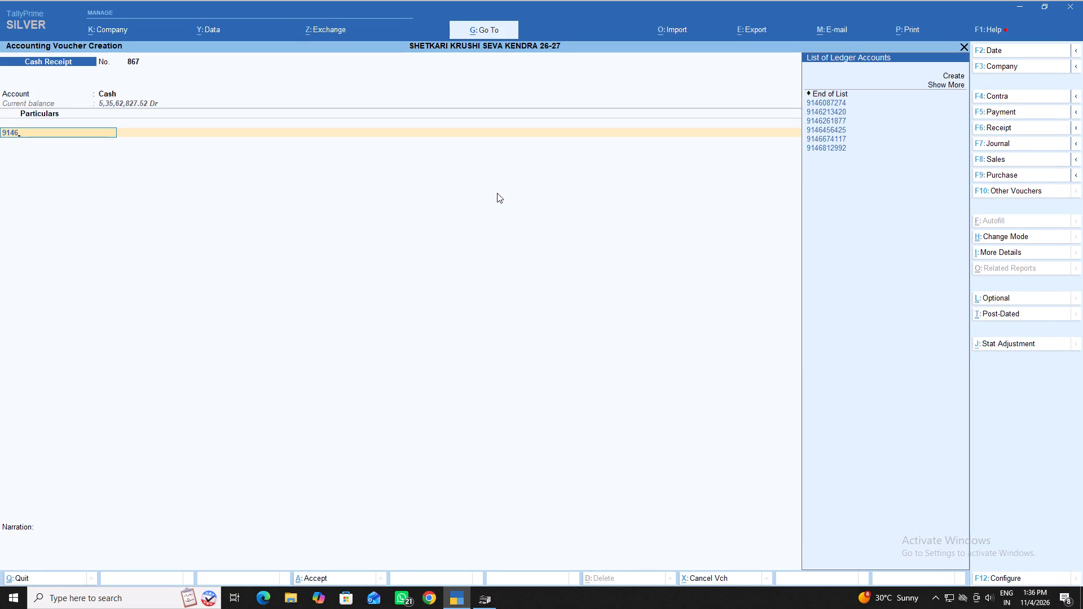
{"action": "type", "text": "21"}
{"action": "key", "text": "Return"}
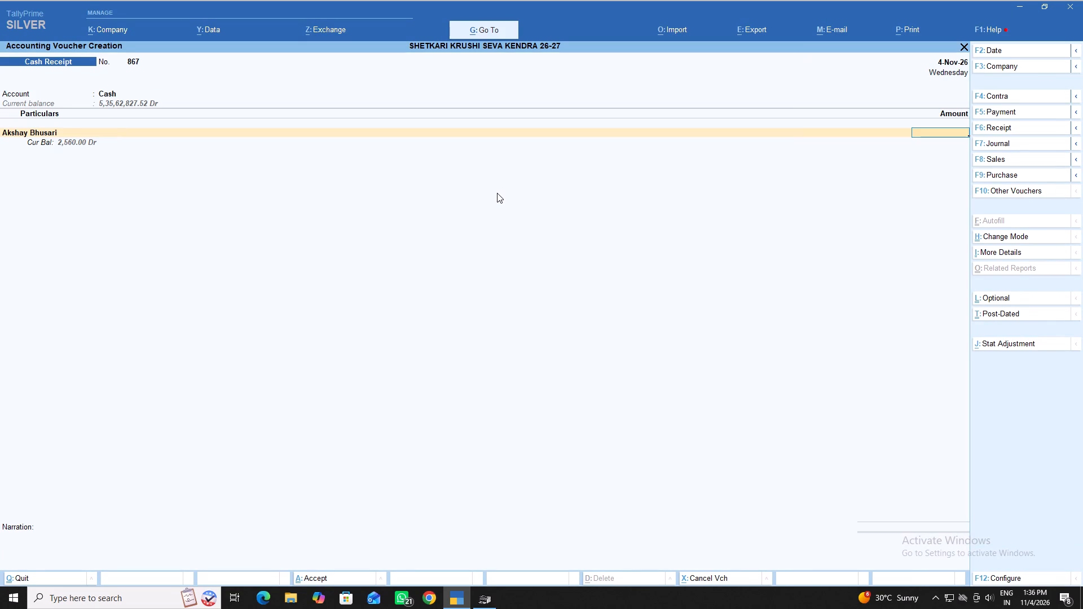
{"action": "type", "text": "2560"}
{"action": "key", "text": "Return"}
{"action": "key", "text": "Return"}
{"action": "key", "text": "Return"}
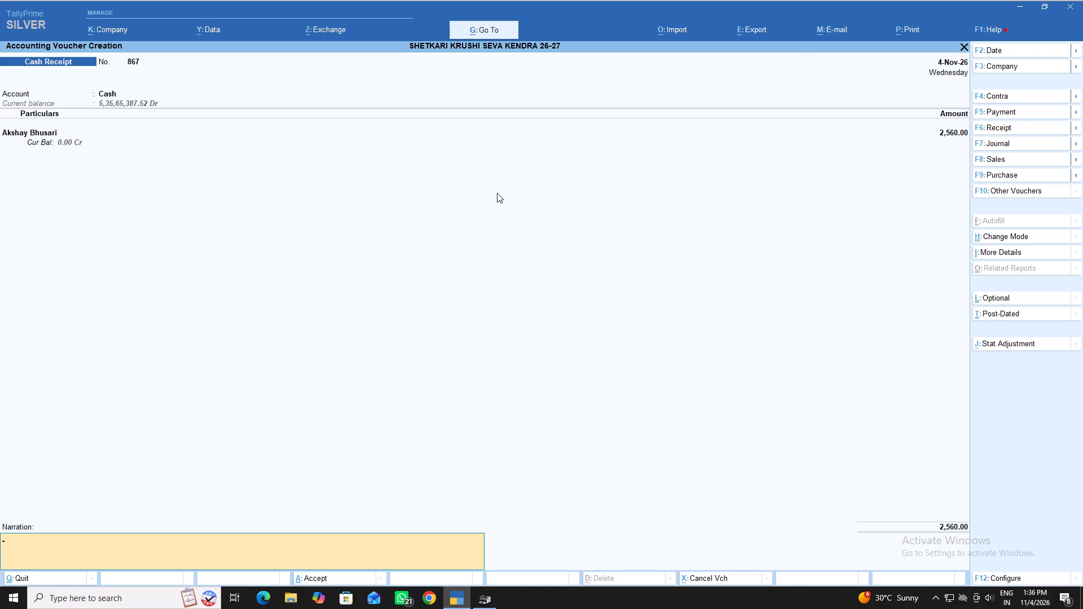
Save the cash receipt without a narration and return to the Gateway of Tally, abandoning the blank follow-up voucher.
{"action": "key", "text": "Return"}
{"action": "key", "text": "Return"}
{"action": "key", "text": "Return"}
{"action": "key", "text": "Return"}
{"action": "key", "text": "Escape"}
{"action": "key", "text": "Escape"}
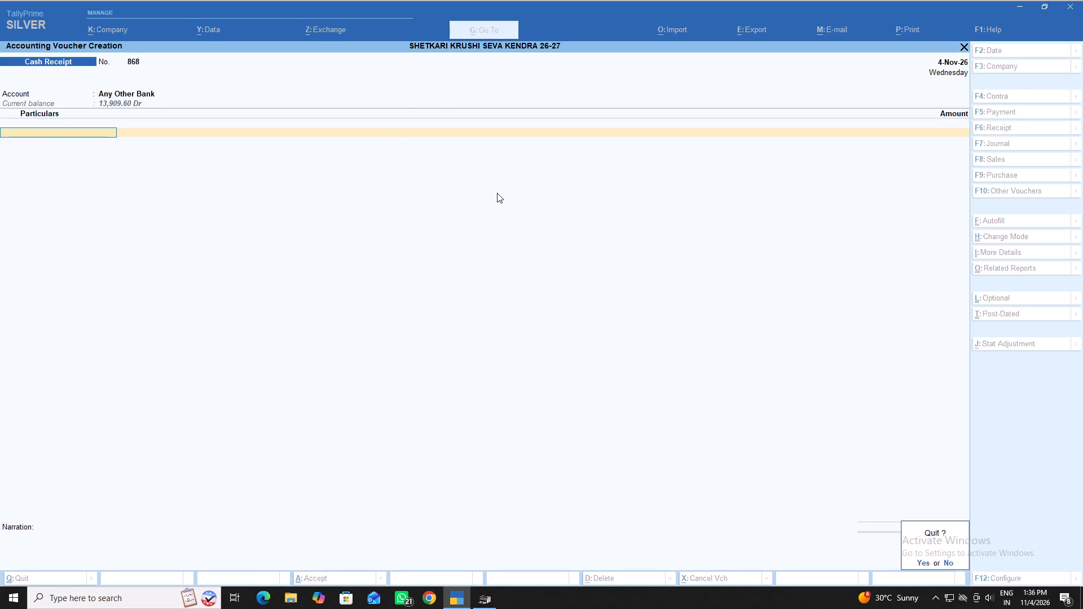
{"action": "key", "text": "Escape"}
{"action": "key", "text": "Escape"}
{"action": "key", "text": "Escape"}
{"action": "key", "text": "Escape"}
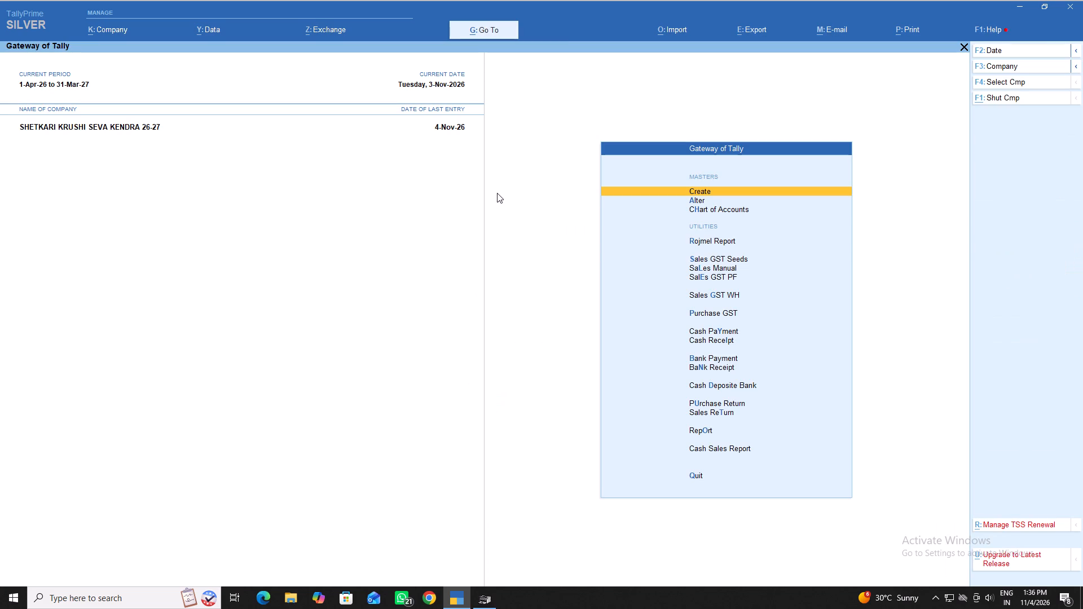
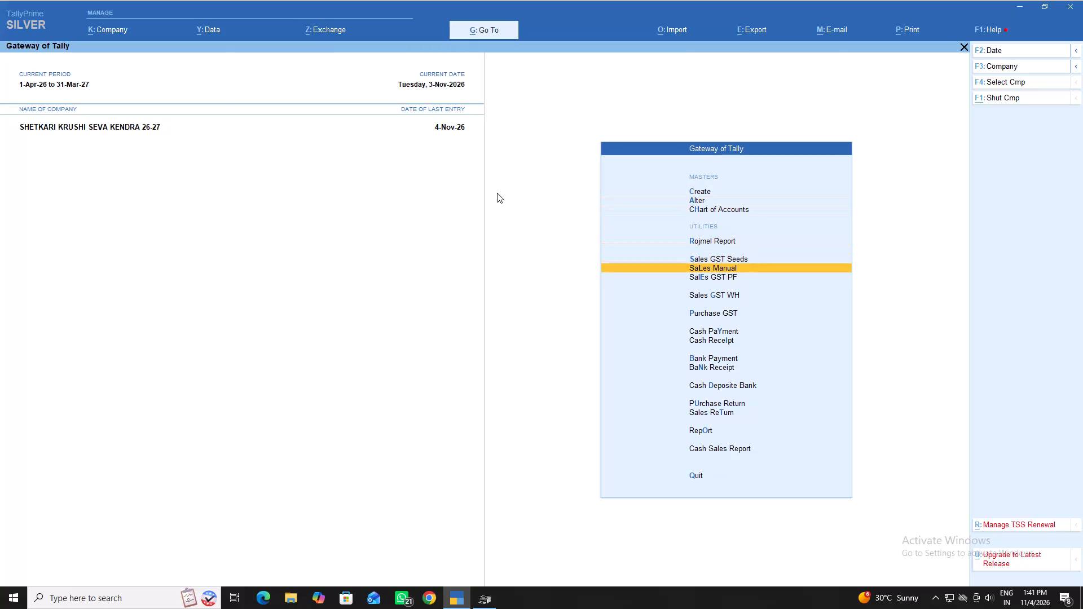
Start a Sales GST PF voucher dated 4-Nov-26 with Cash as the party account.
{"action": "key", "text": "Down"}
{"action": "key", "text": "Down"}
{"action": "key", "text": "Down"}
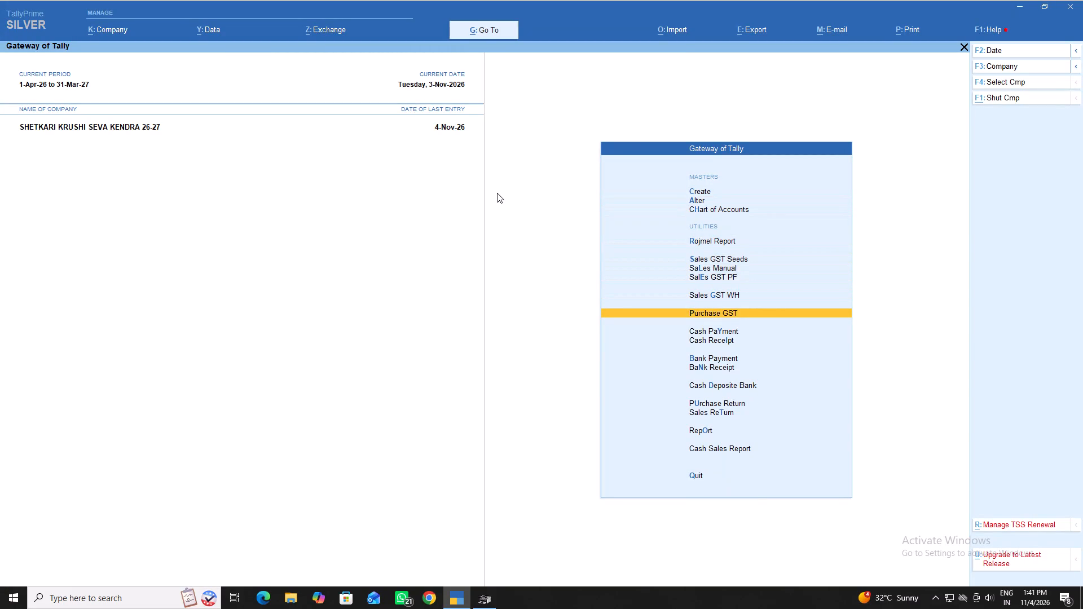
{"action": "key", "text": "Up"}
{"action": "key", "text": "Up"}
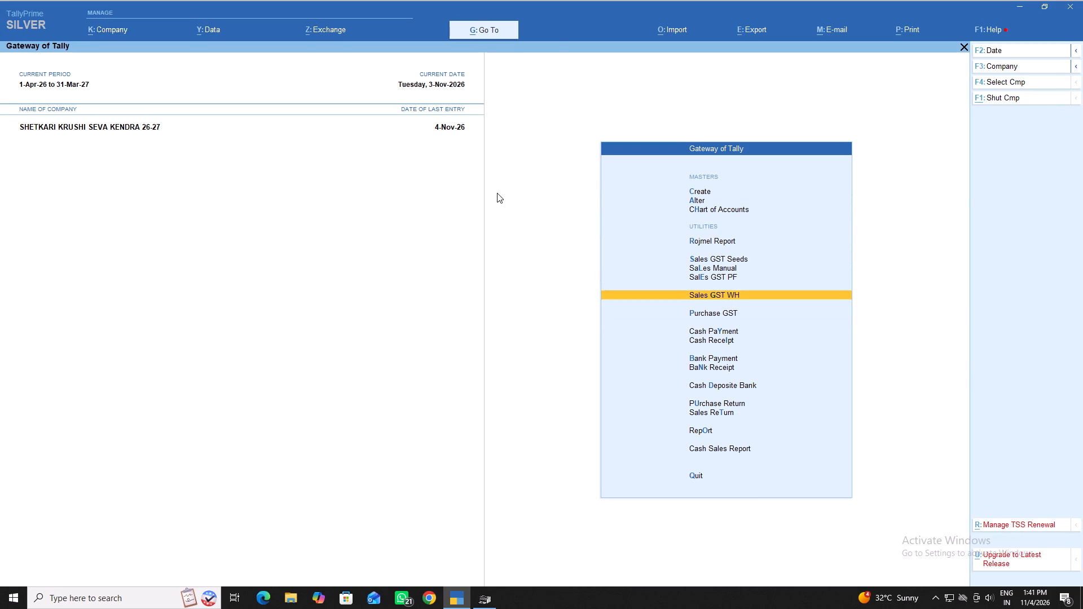
{"action": "key", "text": "Return"}
{"action": "key", "text": "Return"}
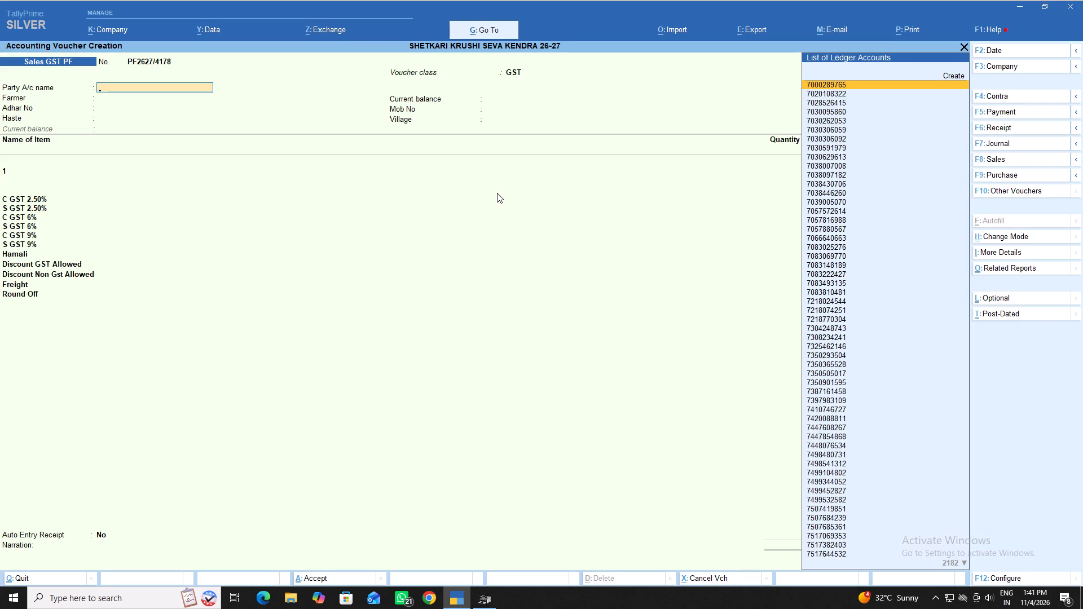
{"action": "type", "text": "CA"}
{"action": "key", "text": "Return"}
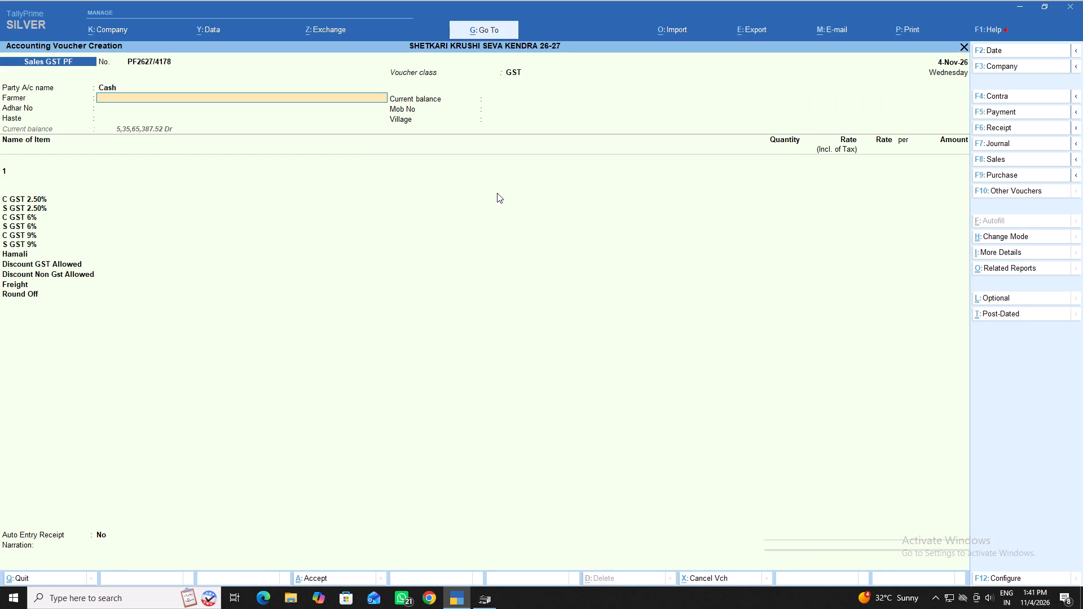
{"action": "type", "text": "PR"}
{"action": "key", "text": "Down"}
{"action": "key", "text": "Down"}
{"action": "key", "text": "Down"}
{"action": "key", "text": "Down"}
{"action": "key", "text": "Down"}
{"action": "key", "text": "Down"}
{"action": "key", "text": "Down"}
{"action": "key", "text": "Down"}
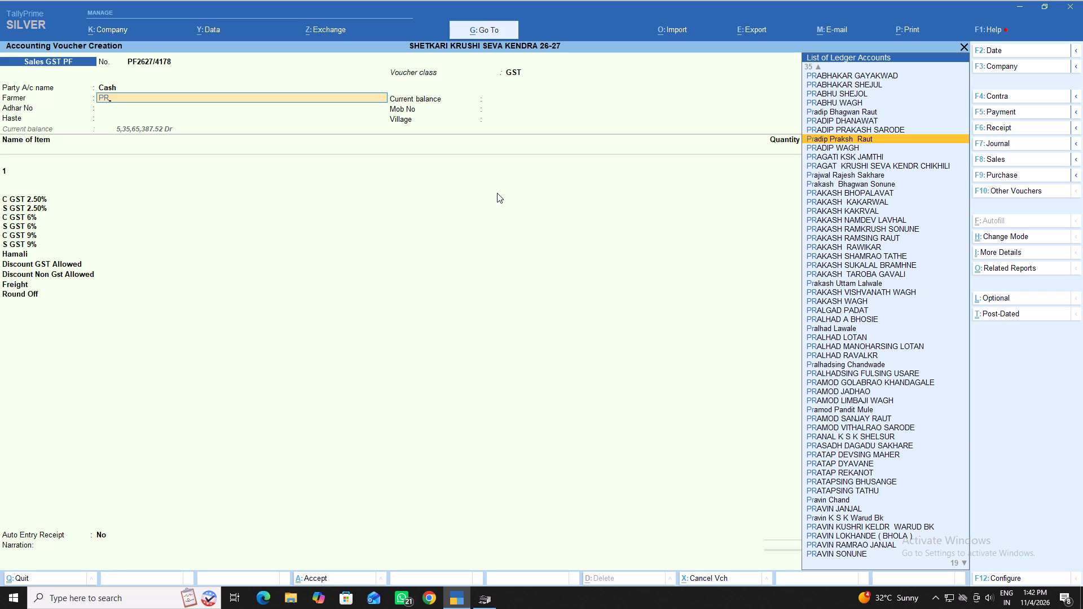
{"action": "key", "text": "Down"}
{"action": "key", "text": "Down"}
{"action": "key", "text": "Down"}
{"action": "key", "text": "Down"}
{"action": "key", "text": "Down"}
{"action": "key", "text": "Down"}
{"action": "key", "text": "Down"}
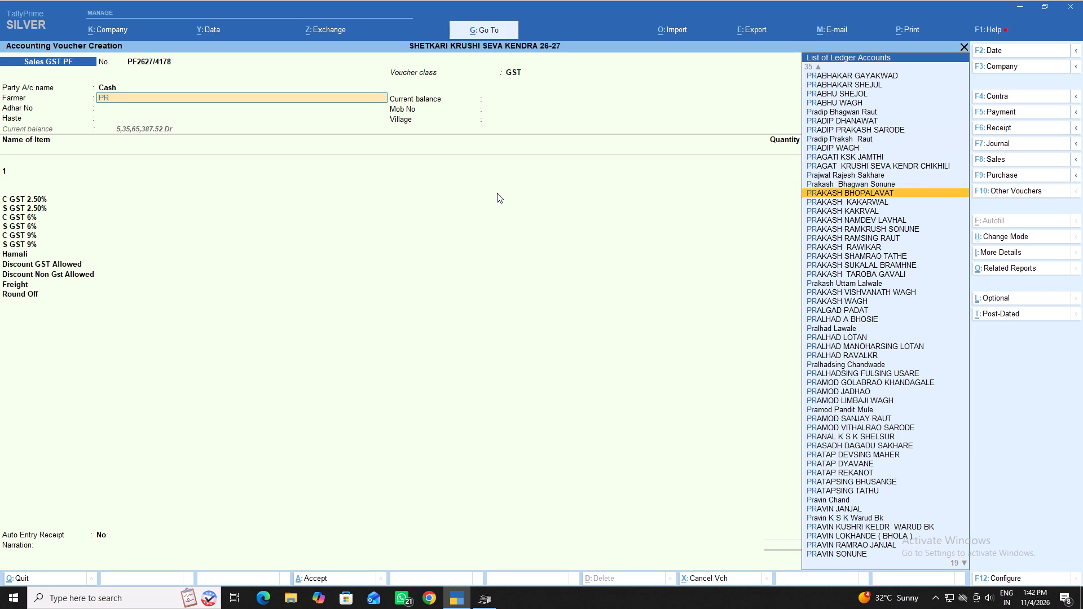
{"action": "key", "text": "Down"}
{"action": "key", "text": "Down"}
{"action": "key", "text": "Down"}
{"action": "key", "text": "Down"}
{"action": "key", "text": "Down"}
{"action": "key", "text": "Down"}
{"action": "key", "text": "Down"}
{"action": "key", "text": "Down"}
{"action": "key", "text": "Down"}
{"action": "key", "text": "Down"}
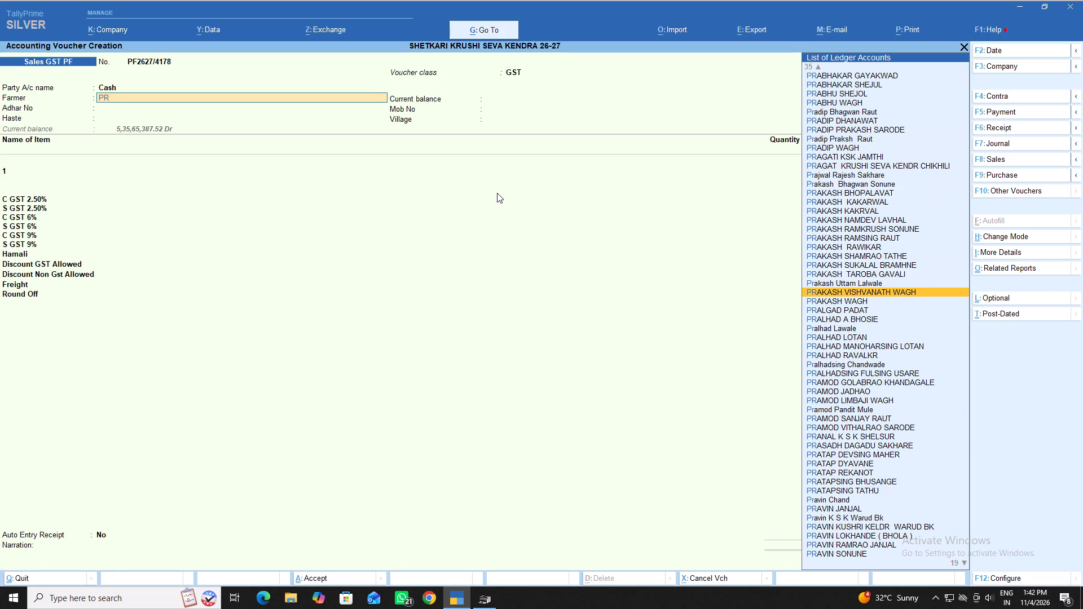
{"action": "key", "text": "Down"}
{"action": "key", "text": "Down"}
{"action": "key", "text": "Down"}
{"action": "key", "text": "Down"}
{"action": "key", "text": "Down"}
{"action": "key", "text": "Down"}
{"action": "key", "text": "Down"}
{"action": "key", "text": "Down"}
{"action": "key", "text": "Down"}
{"action": "key", "text": "Down"}
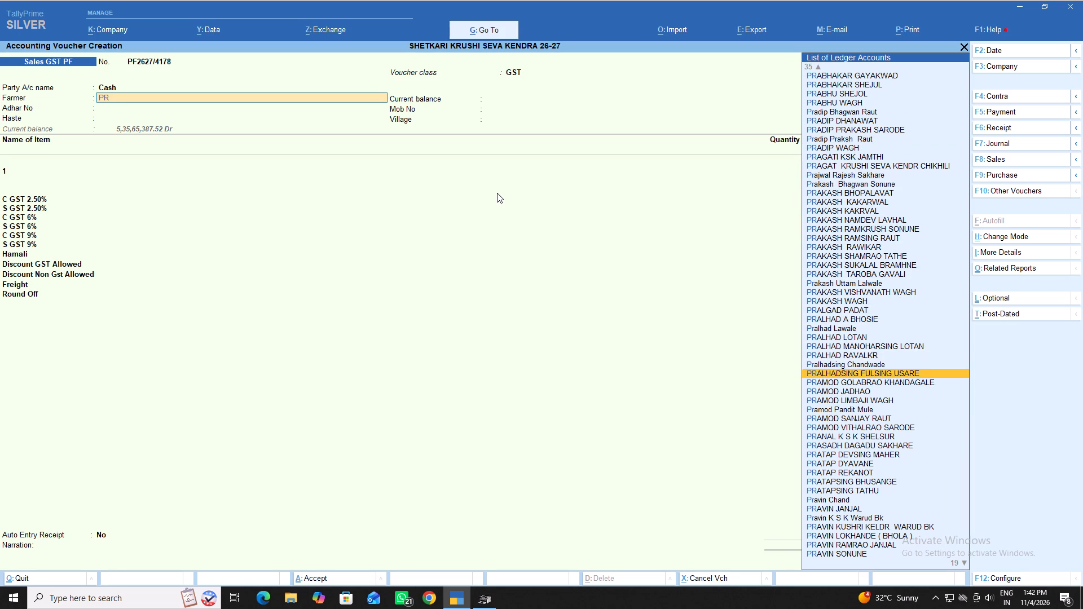
{"action": "key", "text": "Down"}
{"action": "key", "text": "Down"}
{"action": "key", "text": "Down"}
{"action": "key", "text": "Down"}
{"action": "key", "text": "Down"}
{"action": "key", "text": "Down"}
{"action": "key", "text": "Down"}
{"action": "key", "text": "Down"}
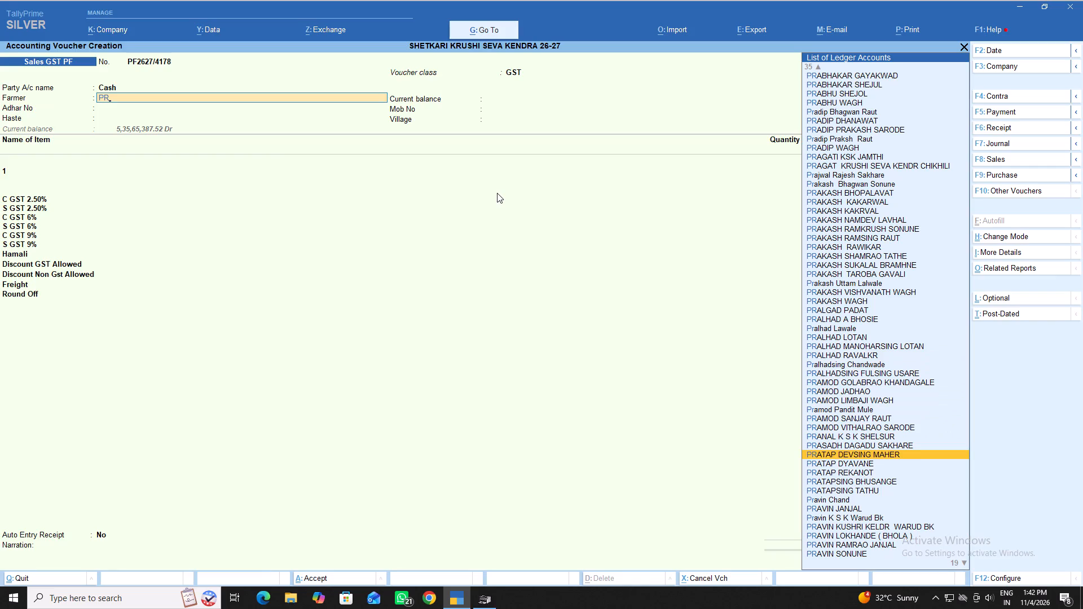
{"action": "key", "text": "Up"}
{"action": "key", "text": "Up"}
{"action": "key", "text": "Up"}
{"action": "key", "text": "Up"}
{"action": "key", "text": "Up"}
{"action": "key", "text": "Up"}
{"action": "key", "text": "Up"}
{"action": "key", "text": "Up"}
{"action": "key", "text": "Up"}
{"action": "key", "text": "Up"}
{"action": "key", "text": "Up"}
{"action": "key", "text": "Up"}
{"action": "key", "text": "Up"}
{"action": "key", "text": "Up"}
{"action": "key", "text": "Up"}
{"action": "key", "text": "Up"}
{"action": "key", "text": "Up"}
{"action": "key", "text": "Up"}
{"action": "key", "text": "Up"}
{"action": "key", "text": "Up"}
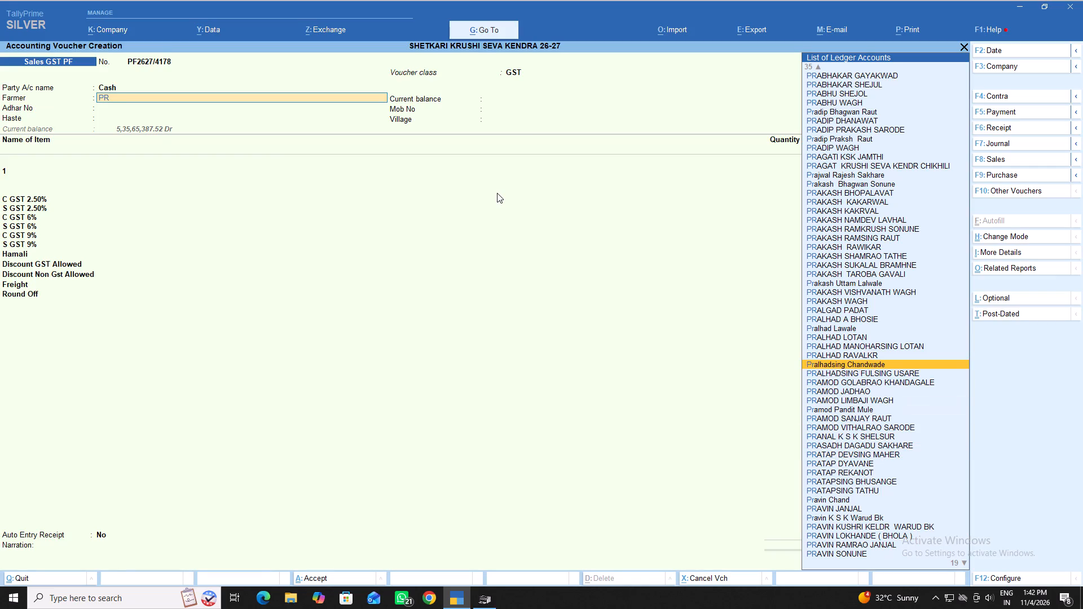
{"action": "key", "text": "Up"}
{"action": "key", "text": "Up"}
{"action": "key", "text": "Return"}
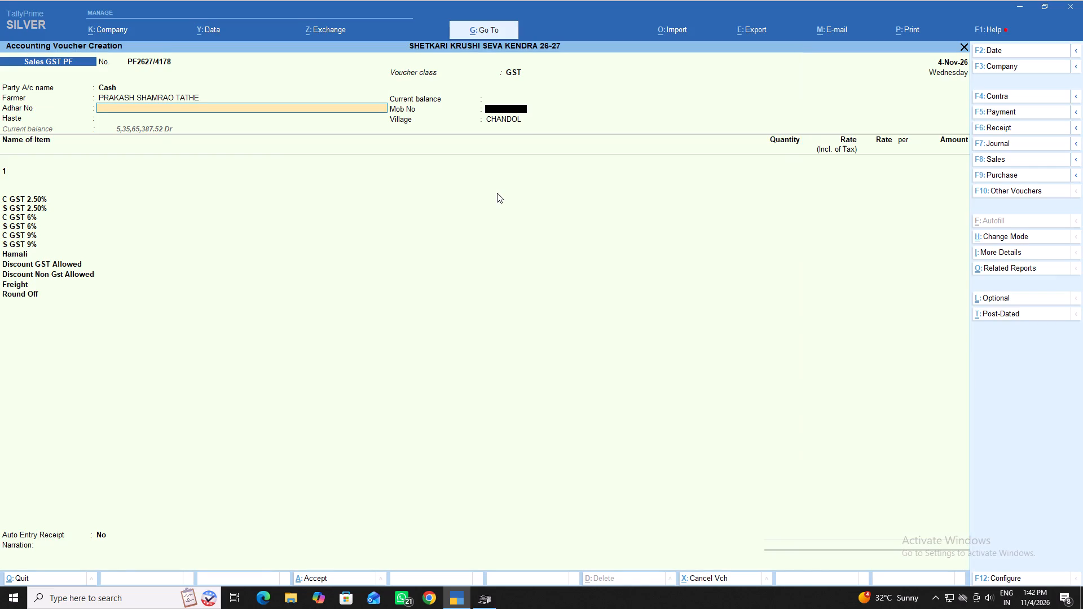
{"action": "key", "text": "Return"}
{"action": "key", "text": "Return"}
{"action": "key", "text": "Return"}
{"action": "key", "text": "Return"}
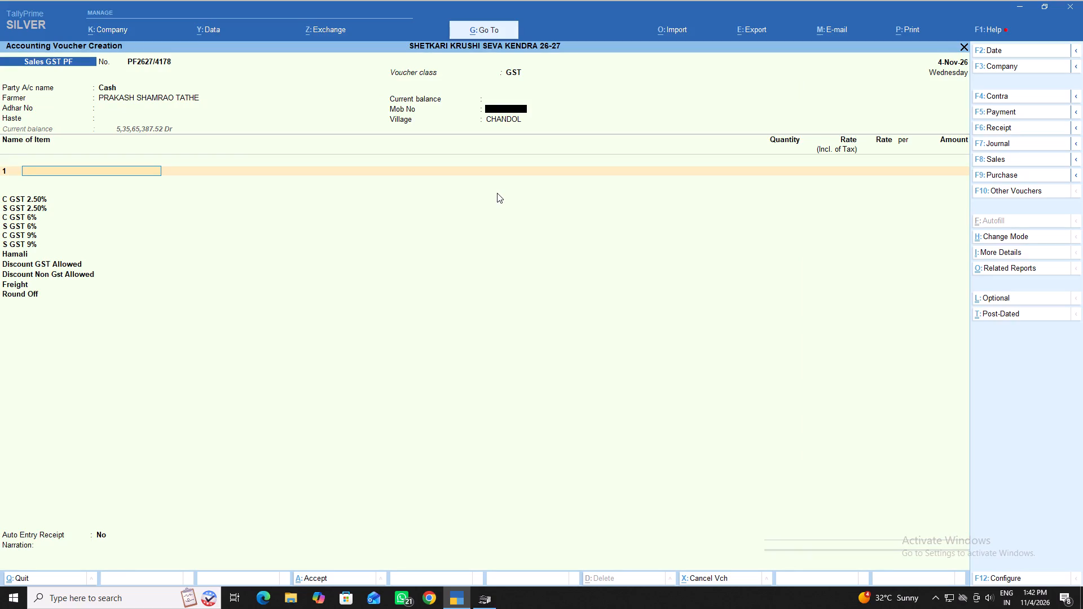
Add 1 NOS of HOLDER 8 GM from batch Ns-111/32 at a tax-inclusive rate of 90.
{"action": "type", "text": "HO"}
{"action": "key", "text": "Down"}
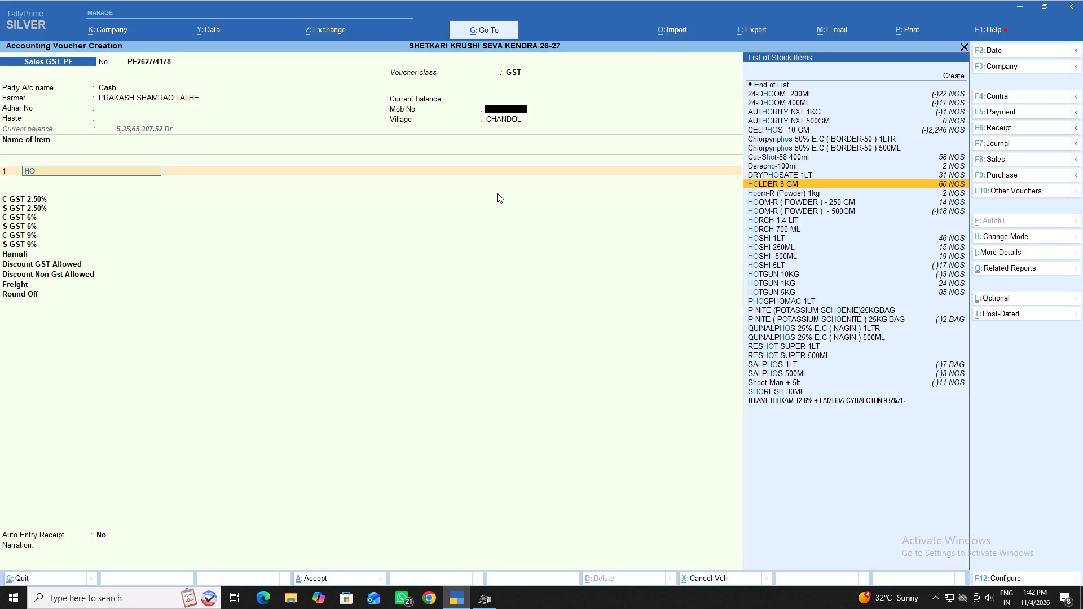
{"action": "key", "text": "Return"}
{"action": "key", "text": "Down"}
{"action": "key", "text": "Down"}
{"action": "key", "text": "Return"}
{"action": "key", "text": "1"}
{"action": "key", "text": "Return"}
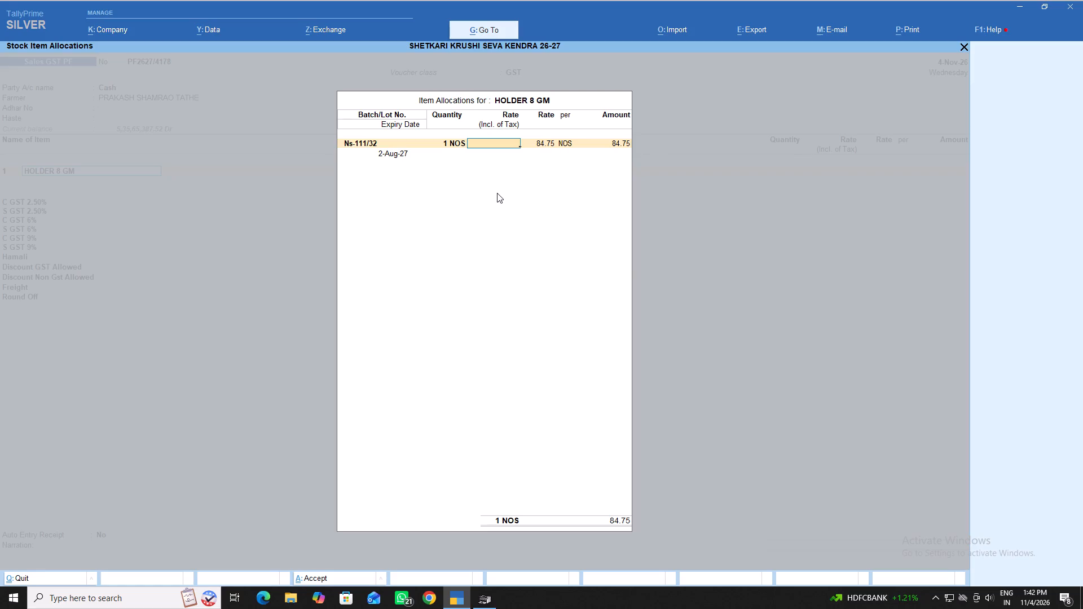
{"action": "type", "text": "90"}
{"action": "key", "text": "Return"}
{"action": "key", "text": "Return"}
{"action": "key", "text": "Return"}
{"action": "key", "text": "Return"}
{"action": "key", "text": "Return"}
{"action": "key", "text": "Return"}
{"action": "key", "text": "Return"}
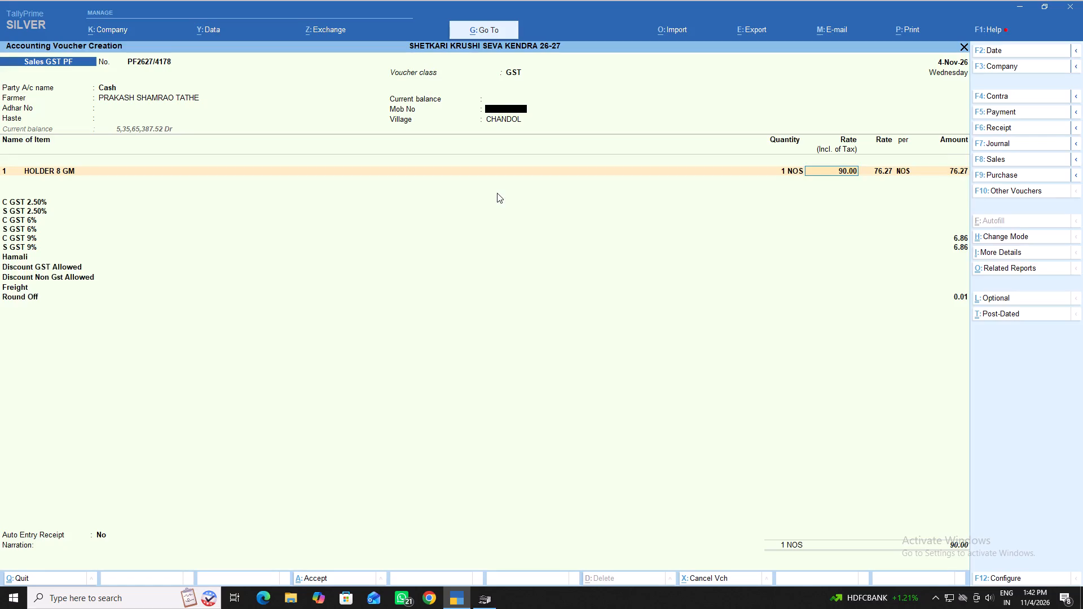
End the item list, accept the tax and round-off lines, save the sales voucher without a narration and skip printing.
{"action": "key", "text": "Return"}
{"action": "key", "text": "Return"}
{"action": "key", "text": "Return"}
{"action": "key", "text": "Return"}
{"action": "key", "text": "Return"}
{"action": "key", "text": "Return"}
{"action": "key", "text": "Return"}
{"action": "key", "text": "Return"}
{"action": "key", "text": "Return"}
{"action": "key", "text": "Return"}
{"action": "key", "text": "Return"}
{"action": "key", "text": "Return"}
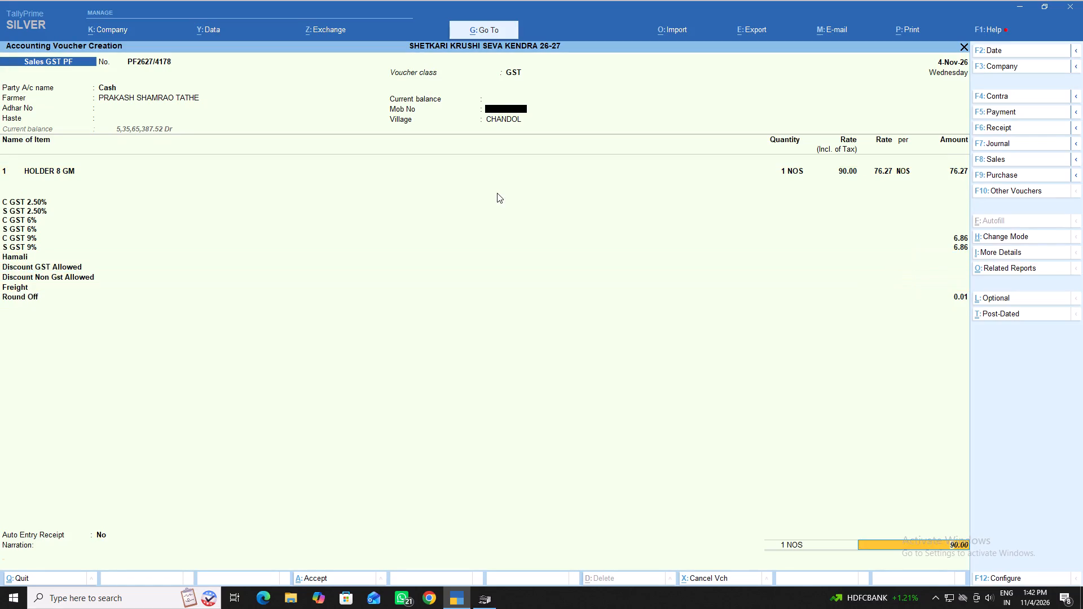
{"action": "key", "text": "Return"}
{"action": "key", "text": "Return"}
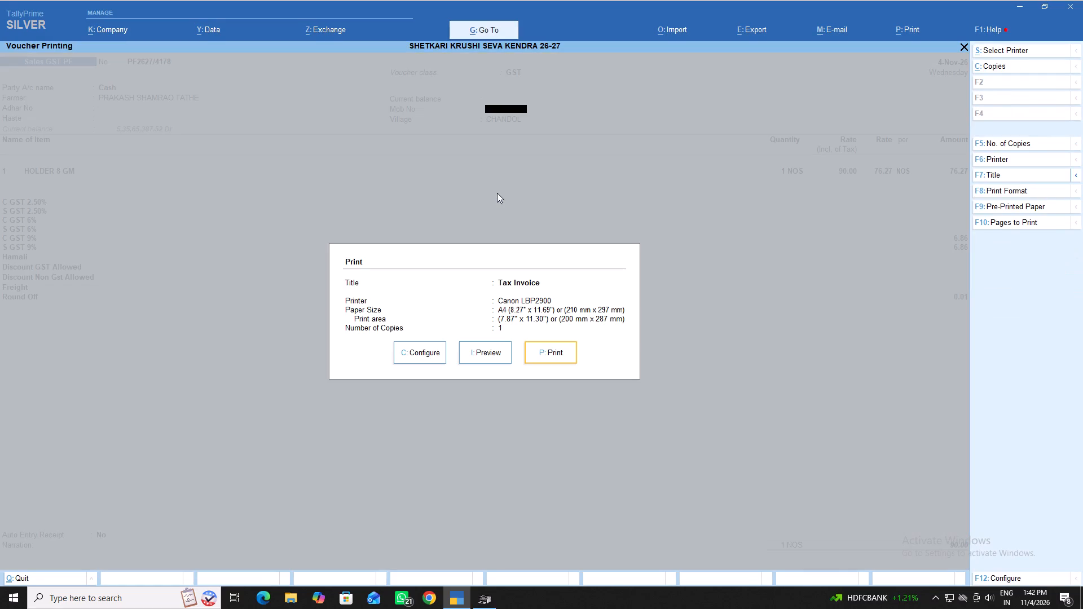
{"action": "key", "text": "Escape"}
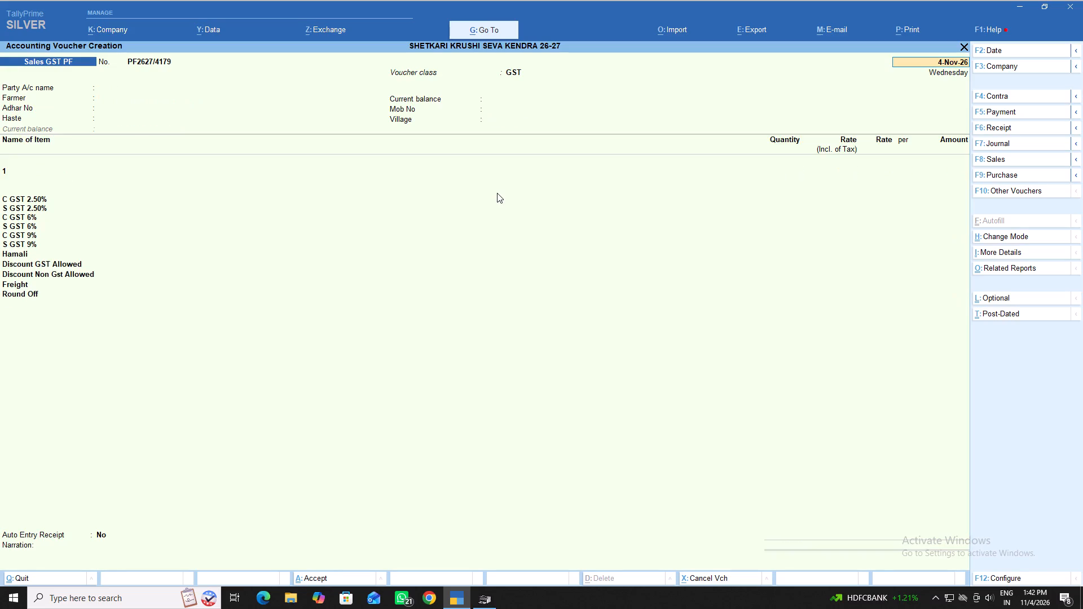
Date the new Sales GST PF voucher 1-10-2026.
{"action": "type", "text": "1."}
{"action": "type", "text": "10.202"}
{"action": "key", "text": "6"}
{"action": "key", "text": "Return"}
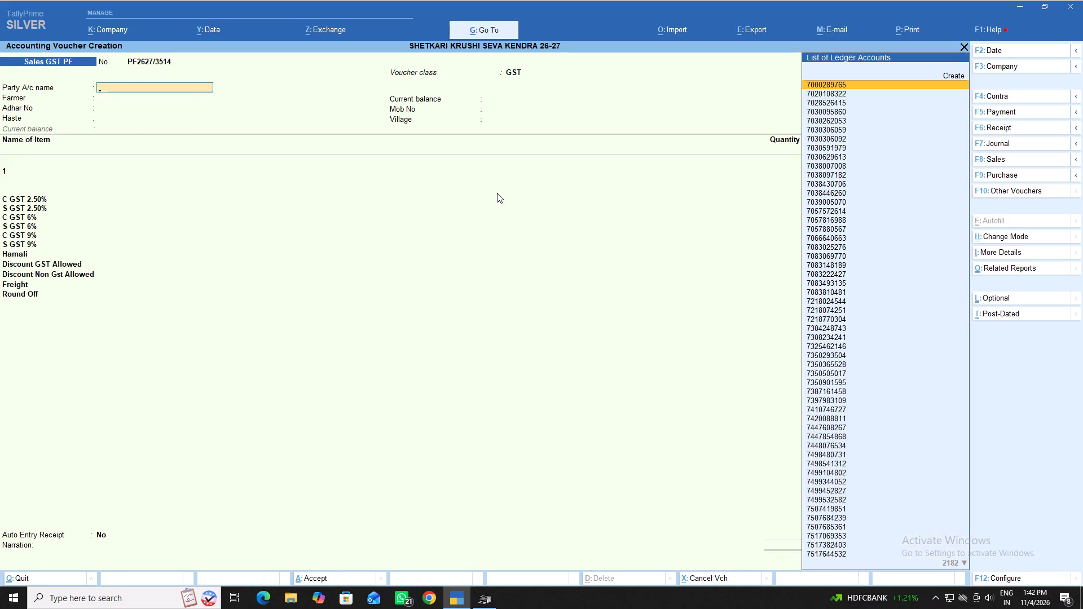
{"action": "type", "text": "DIP"}
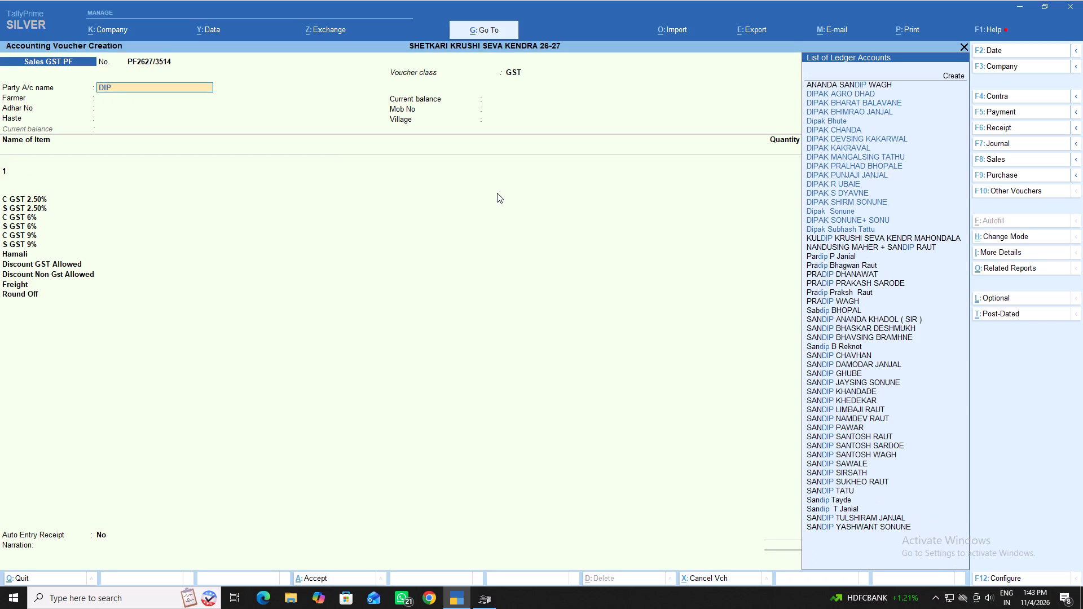
{"action": "key", "text": "Down"}
{"action": "key", "text": "Down"}
{"action": "key", "text": "Down"}
{"action": "key", "text": "Down"}
{"action": "key", "text": "Down"}
{"action": "key", "text": "Down"}
{"action": "key", "text": "Down"}
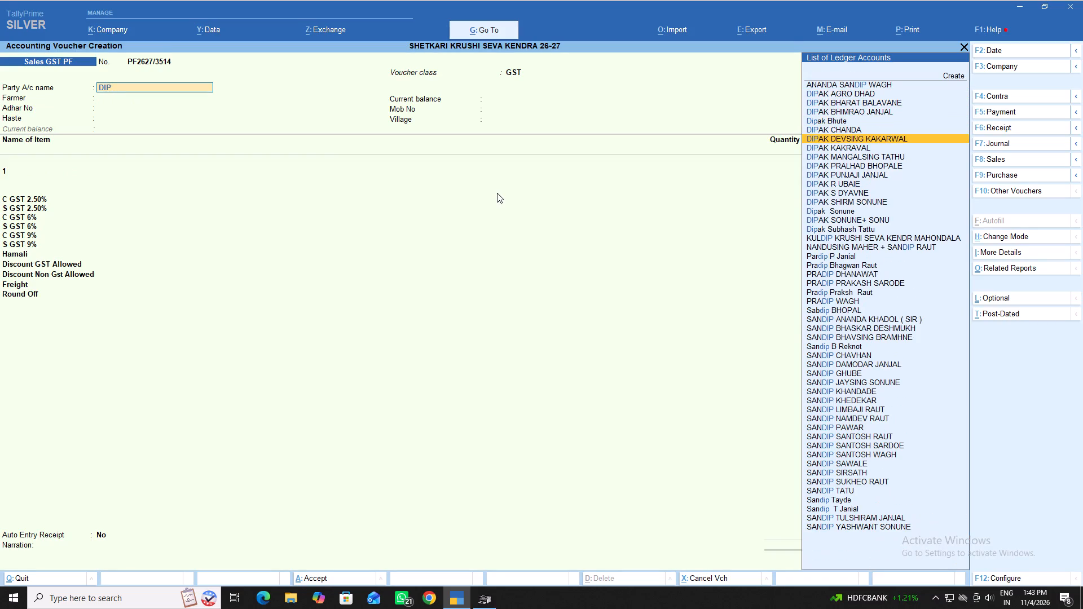
{"action": "key", "text": "Down"}
{"action": "key", "text": "Down"}
{"action": "key", "text": "Down"}
{"action": "key", "text": "Down"}
{"action": "key", "text": "Down"}
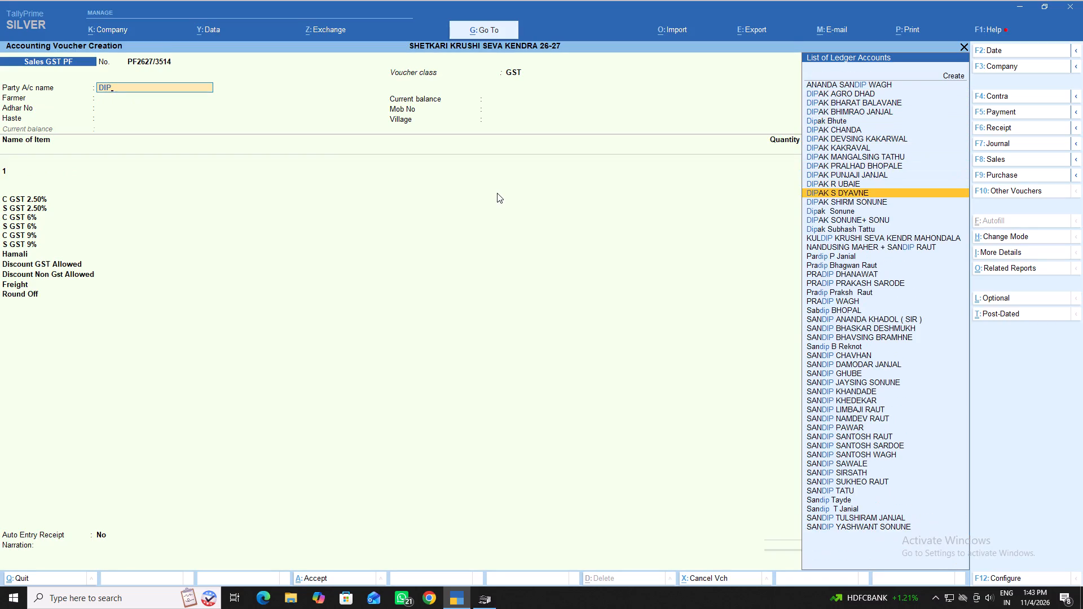
{"action": "key", "text": "Down"}
{"action": "key", "text": "Down"}
{"action": "key", "text": "Return"}
{"action": "key", "text": "Return"}
{"action": "key", "text": "Return"}
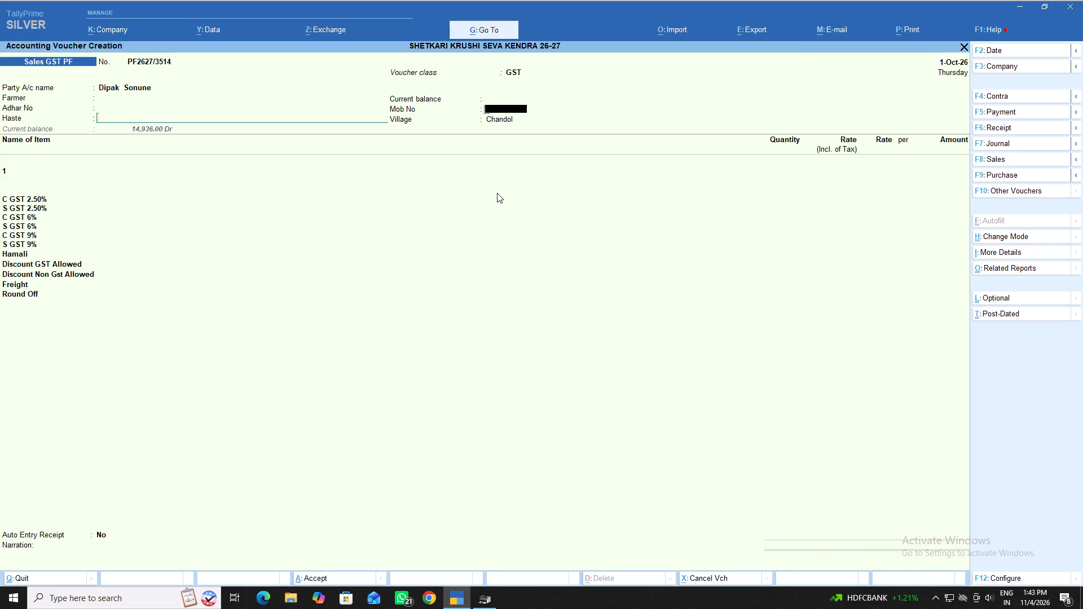
{"action": "key", "text": "Return"}
{"action": "key", "text": "Return"}
Add 35 NOS of HOLDER 8 GM from batch Ns-111/31 at a tax-inclusive rate of 1.
{"action": "type", "text": "HO"}
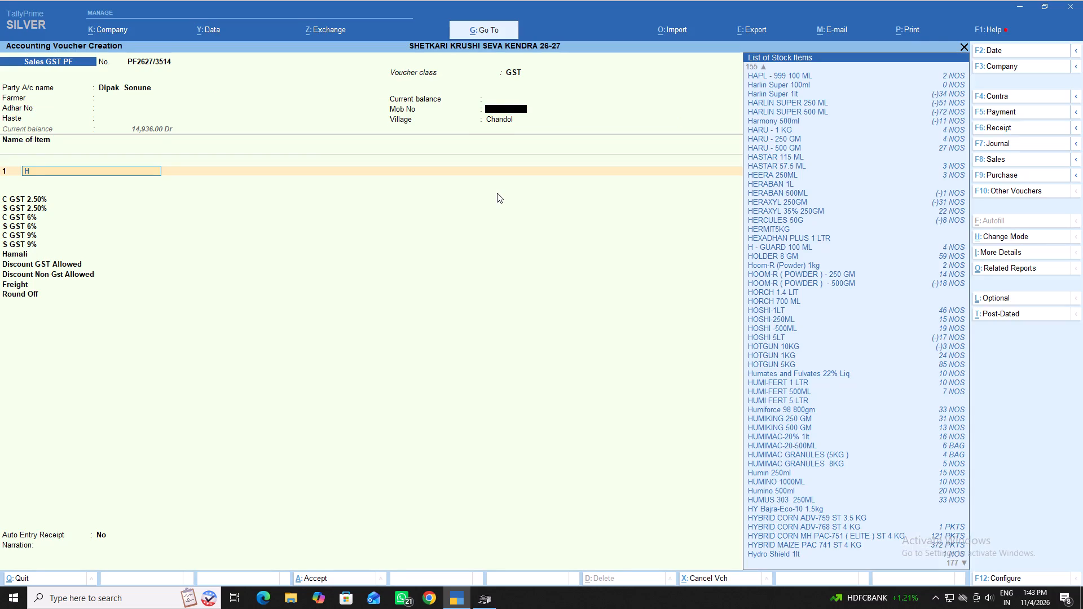
{"action": "key", "text": "Down"}
{"action": "key", "text": "Down"}
{"action": "key", "text": "Down"}
{"action": "key", "text": "Down"}
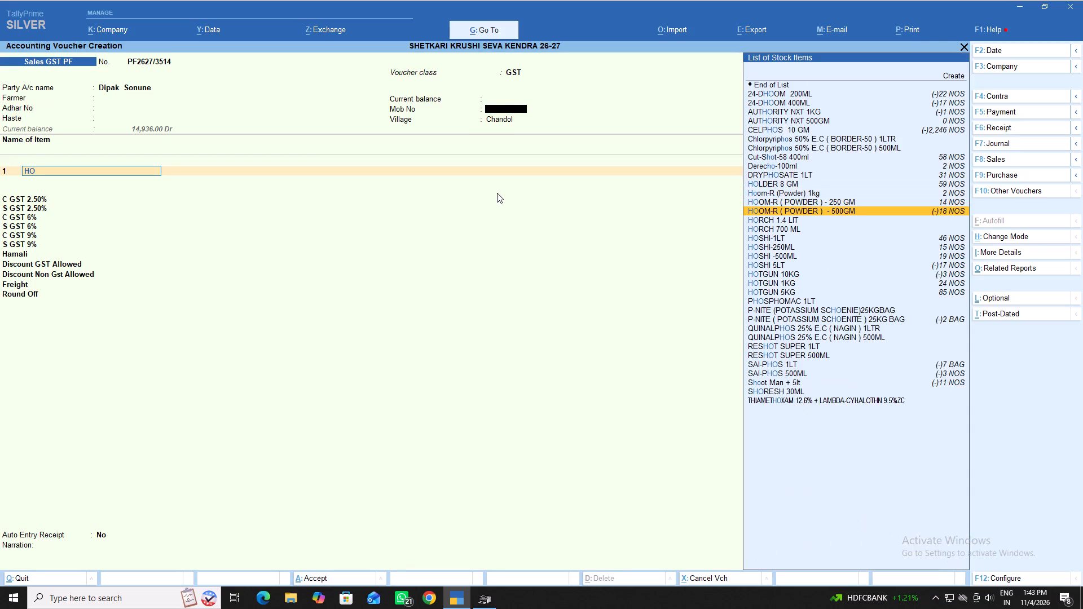
{"action": "key", "text": "Up"}
{"action": "key", "text": "Up"}
{"action": "key", "text": "Up"}
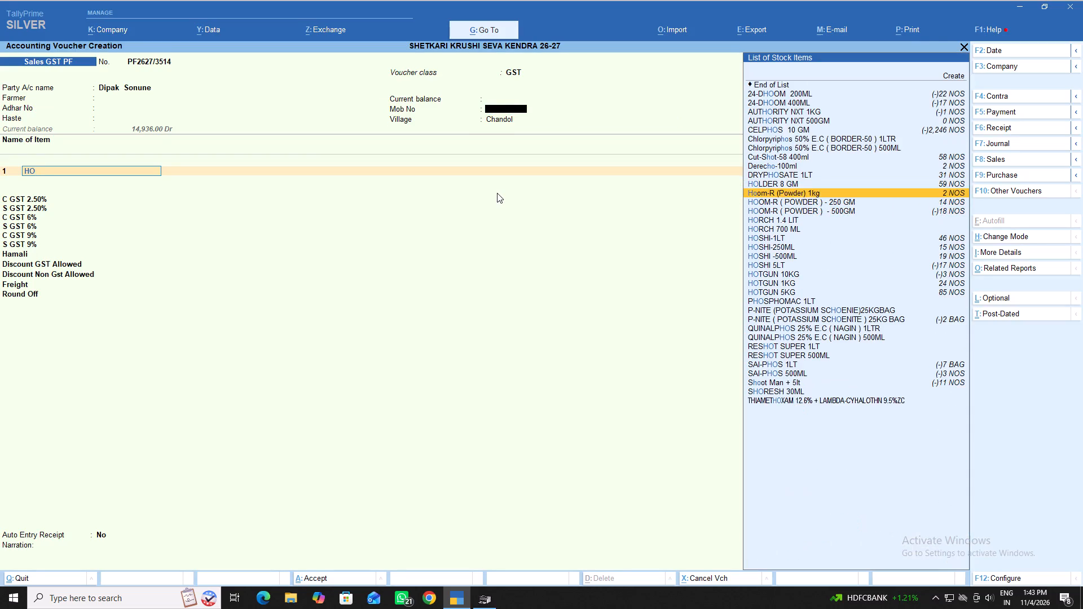
{"action": "key", "text": "Return"}
{"action": "key", "text": "Down"}
{"action": "key", "text": "Return"}
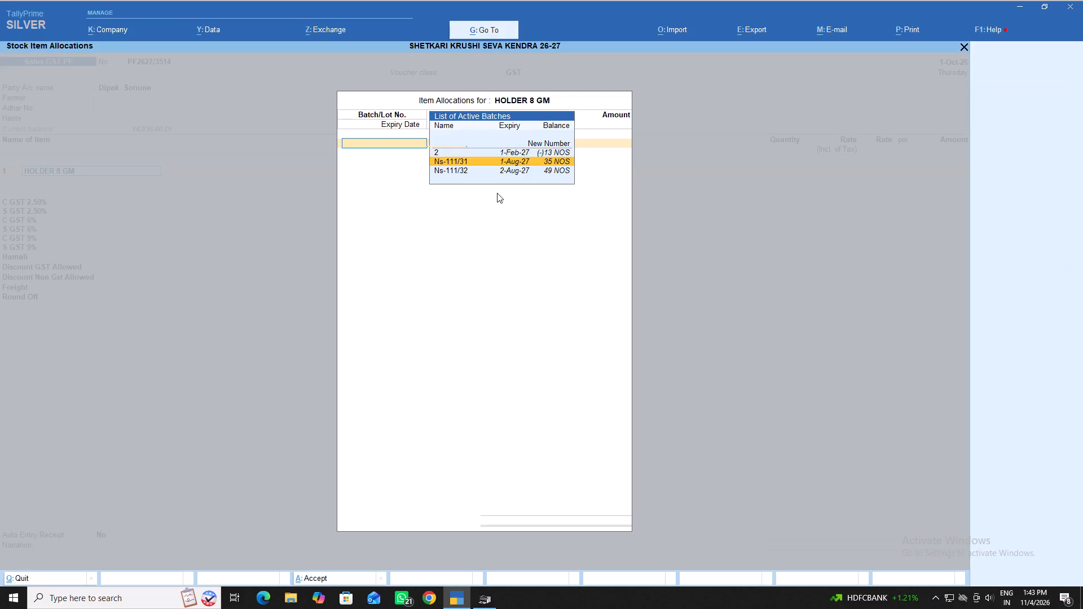
{"action": "type", "text": "35"}
{"action": "key", "text": "Return"}
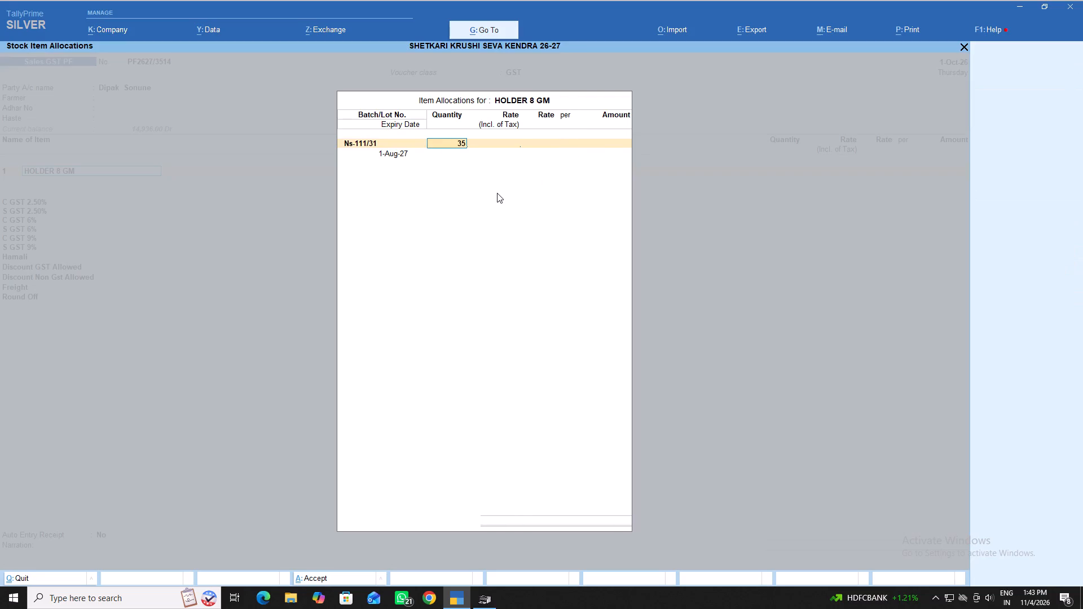
{"action": "key", "text": "1"}
{"action": "key", "text": "Return"}
{"action": "key", "text": "Return"}
{"action": "key", "text": "Return"}
{"action": "key", "text": "Return"}
{"action": "key", "text": "Return"}
{"action": "key", "text": "Return"}
{"action": "key", "text": "Return"}
{"action": "key", "text": "Return"}
{"action": "key", "text": "Return"}
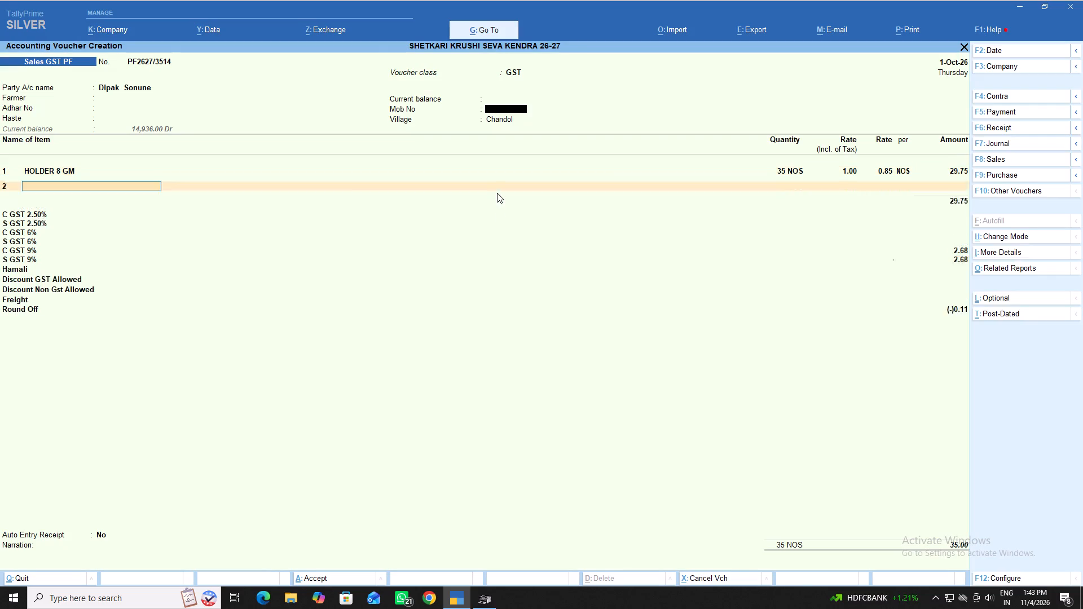
End the item list, accept the tax and round-off lines, save the sales voucher without a narration and skip printing the tax invoice.
{"action": "key", "text": "Return"}
{"action": "key", "text": "Return"}
{"action": "key", "text": "Return"}
{"action": "key", "text": "Return"}
{"action": "key", "text": "Return"}
{"action": "key", "text": "Return"}
{"action": "key", "text": "Return"}
{"action": "key", "text": "Return"}
{"action": "key", "text": "Return"}
{"action": "key", "text": "Return"}
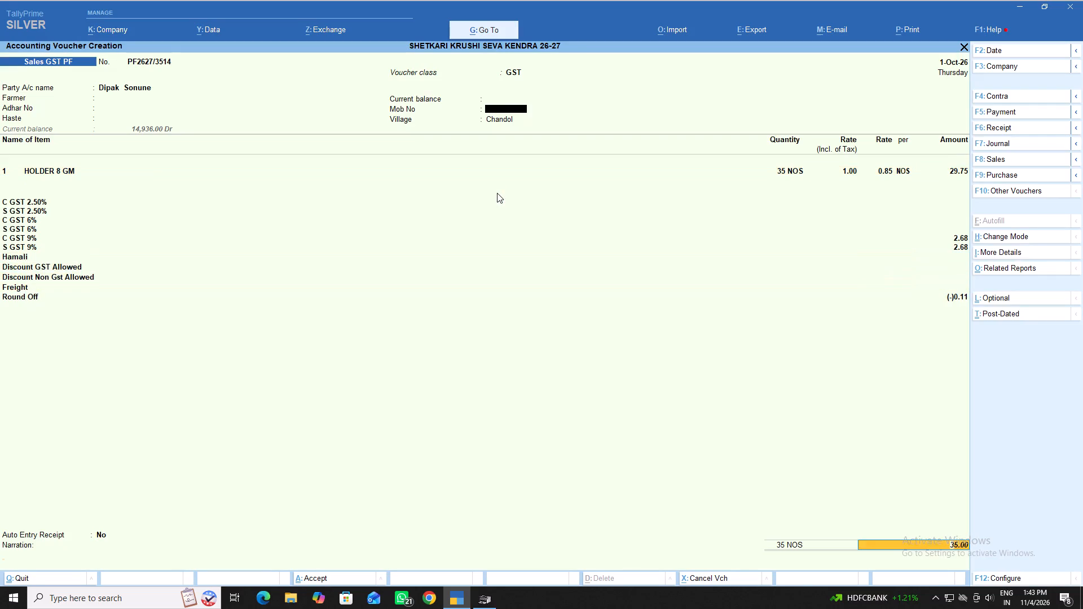
{"action": "key", "text": "Return"}
{"action": "key", "text": "Return"}
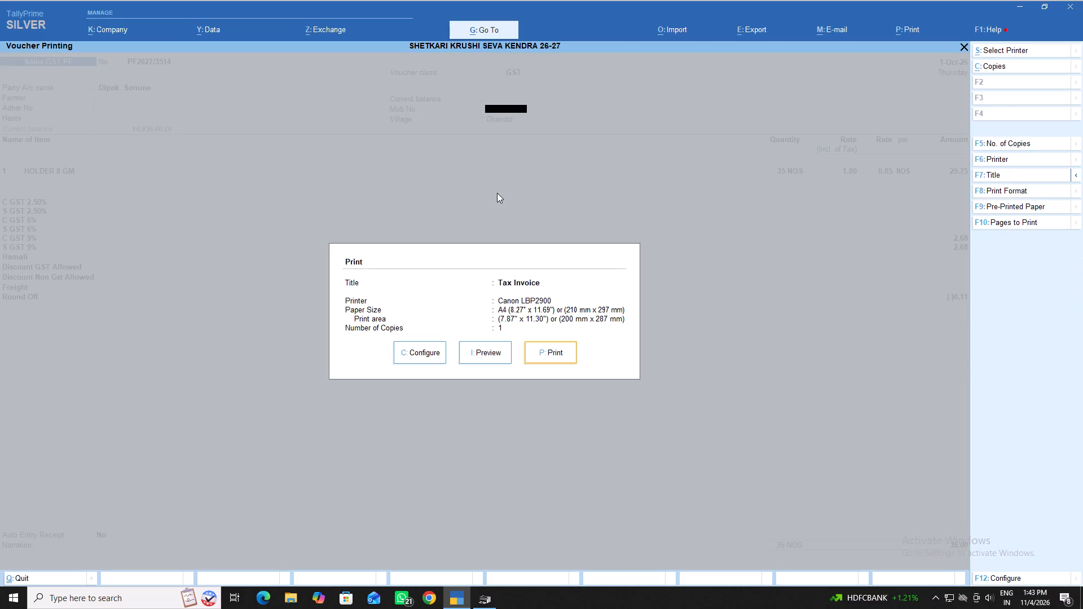
{"action": "key", "text": "Escape"}
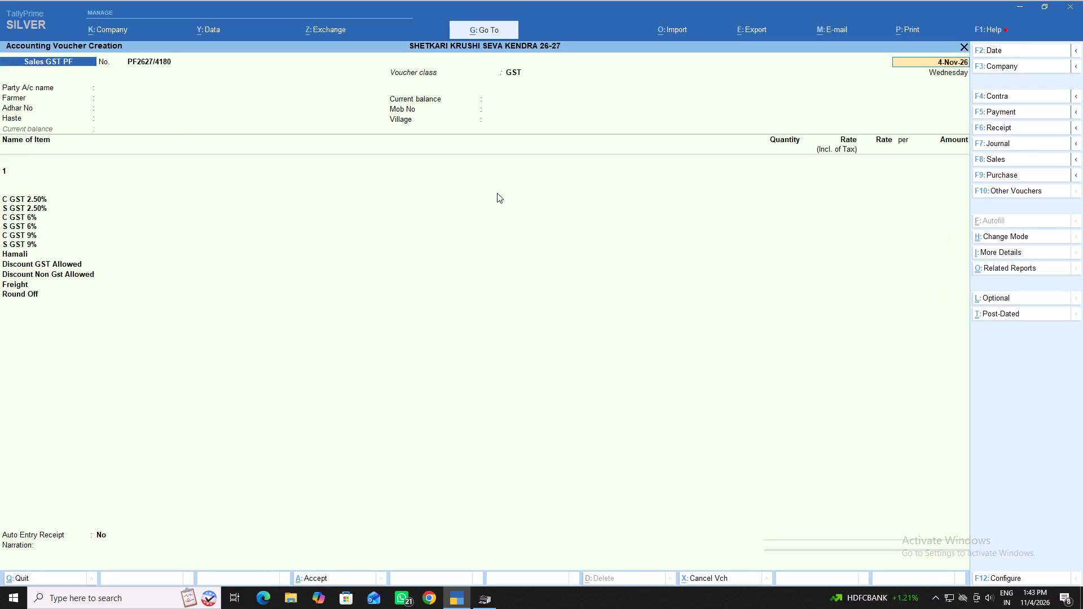
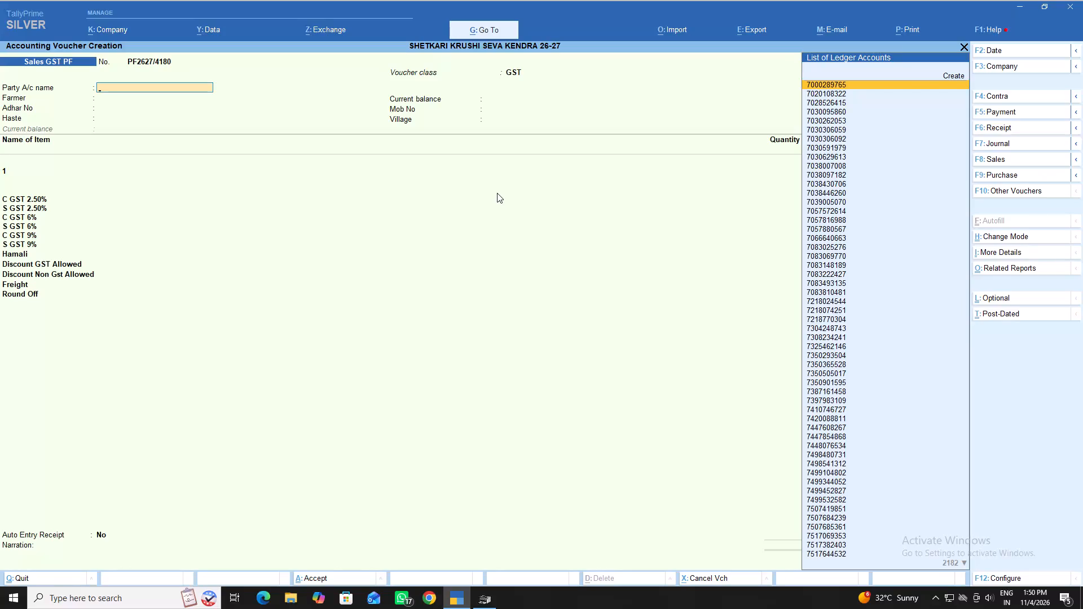
{"action": "type", "text": "CA"}
{"action": "key", "text": "Return"}
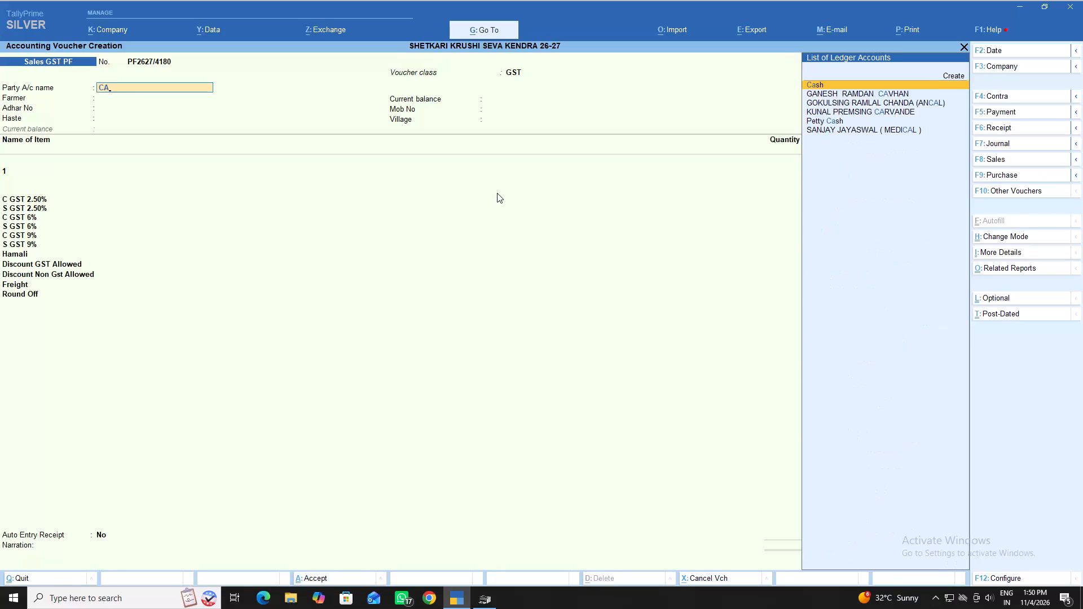
{"action": "key", "text": "t"}
{"action": "key", "text": "Right"}
{"action": "key", "text": "Right"}
{"action": "key", "text": "Right"}
{"action": "key", "text": "Right"}
{"action": "key", "text": "Right"}
{"action": "key", "text": "Right"}
{"action": "key", "text": "Right"}
{"action": "key", "text": "Right"}
{"action": "key", "text": "Right"}
{"action": "key", "text": "Right"}
{"action": "key", "text": "Right"}
{"action": "key", "text": "Right"}
{"action": "key", "text": "Right"}
{"action": "key", "text": "Right"}
{"action": "key", "text": "Right"}
{"action": "key", "text": "Right"}
{"action": "key", "text": "Right"}
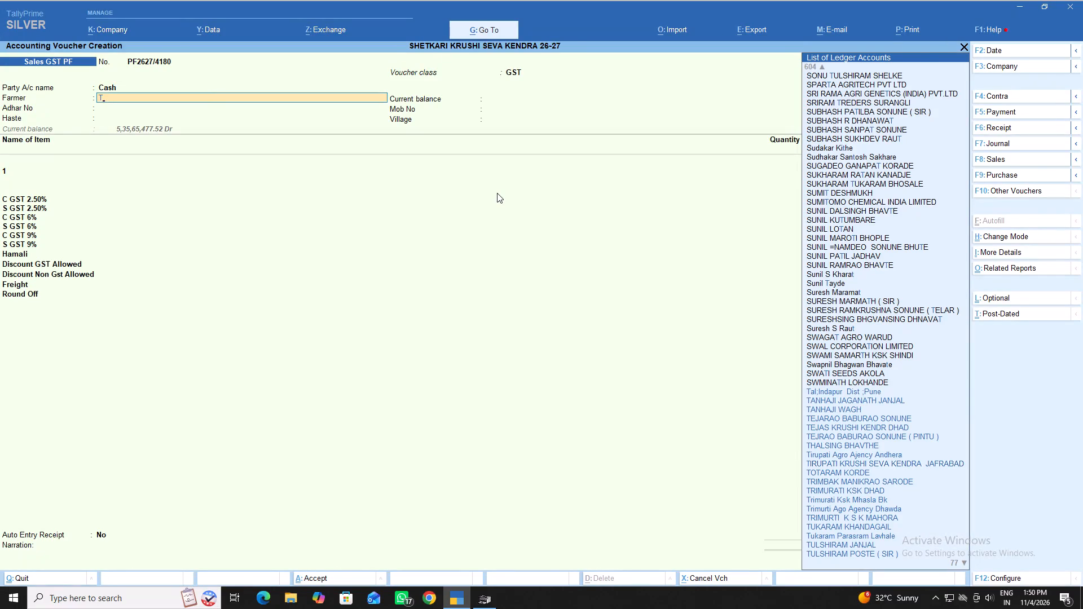
{"action": "key", "text": "Down"}
{"action": "key", "text": "Down"}
{"action": "key", "text": "Down"}
{"action": "key", "text": "Down"}
{"action": "key", "text": "Return"}
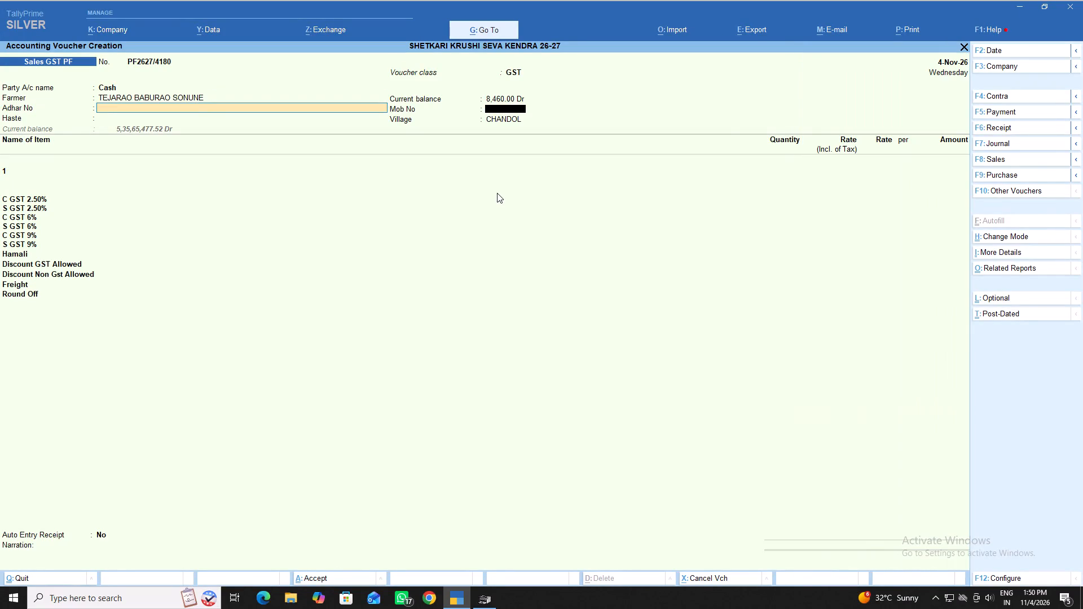
{"action": "key", "text": "Return"}
{"action": "key", "text": "Return"}
{"action": "key", "text": "Return"}
{"action": "key", "text": "Return"}
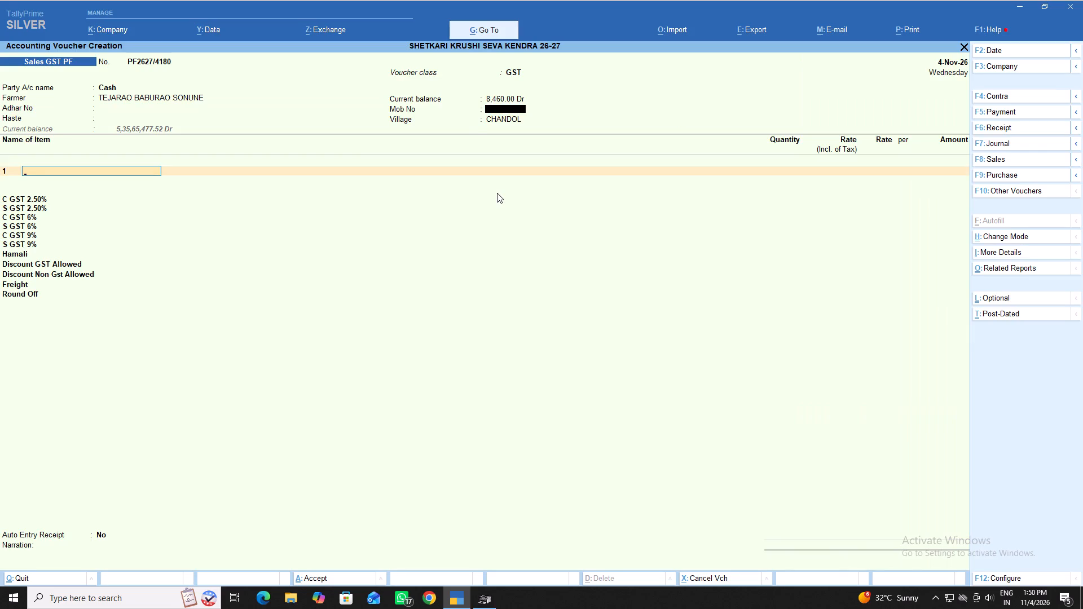
Add 1 NOS of CATCH KMS- 1KG from batch IPL/011/C at a tax-inclusive rate of 350.
{"action": "key", "text": "k"}
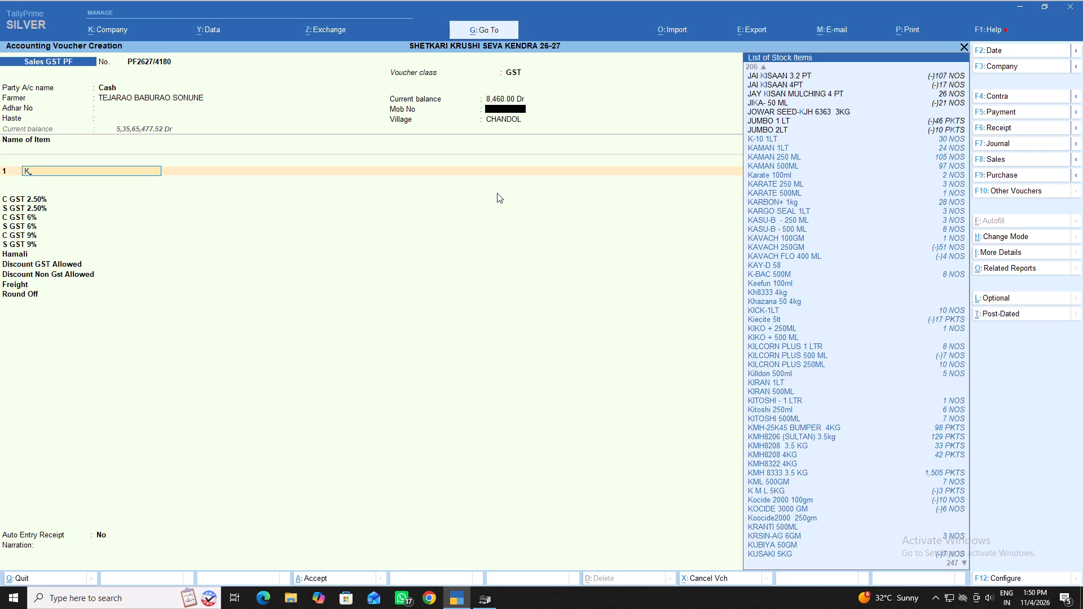
{"action": "type", "text": "SM"}
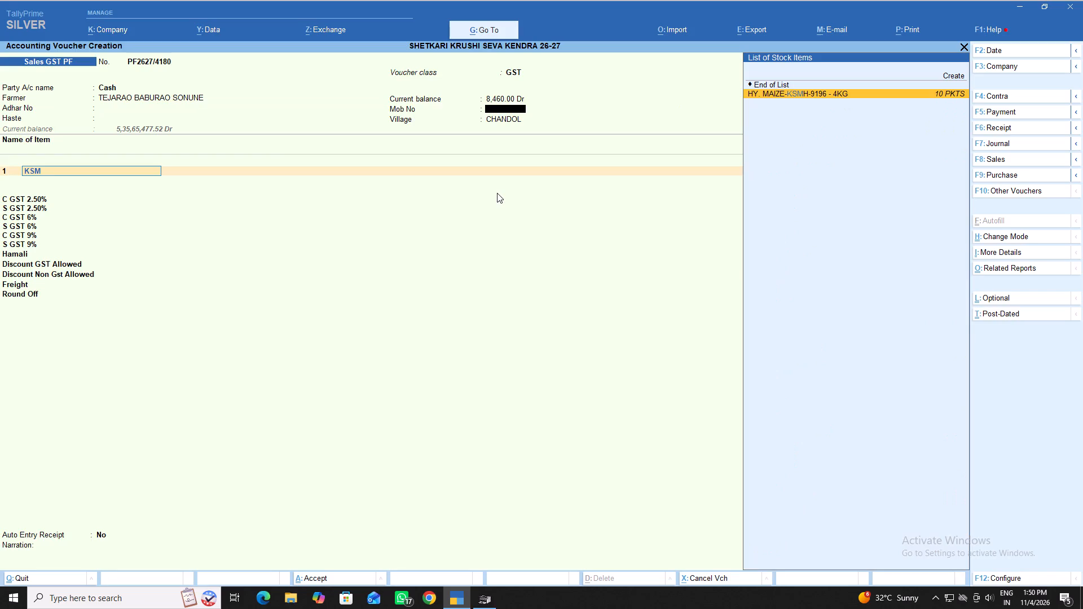
{"action": "key", "text": "BackSpace"}
{"action": "key", "text": "BackSpace"}
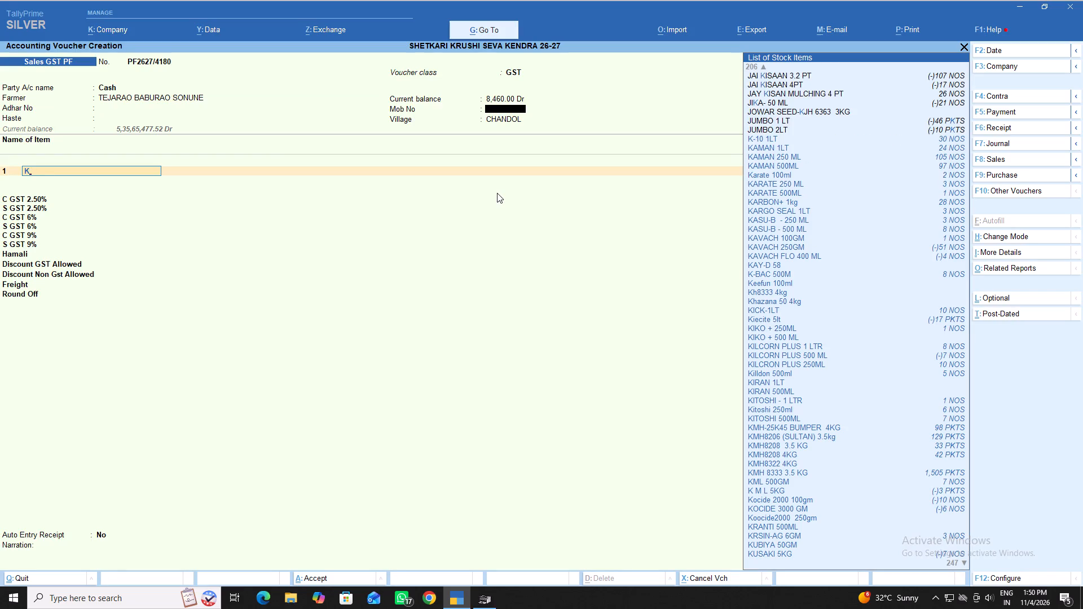
{"action": "key", "text": "m"}
{"action": "key", "text": "s"}
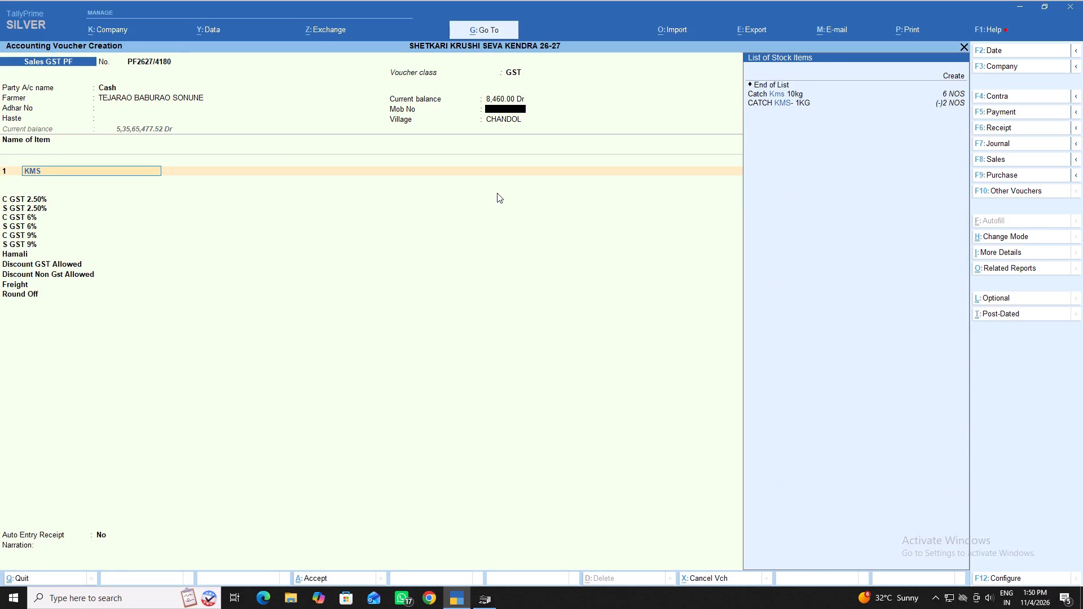
{"action": "key", "text": "Down"}
{"action": "key", "text": "Down"}
{"action": "key", "text": "Return"}
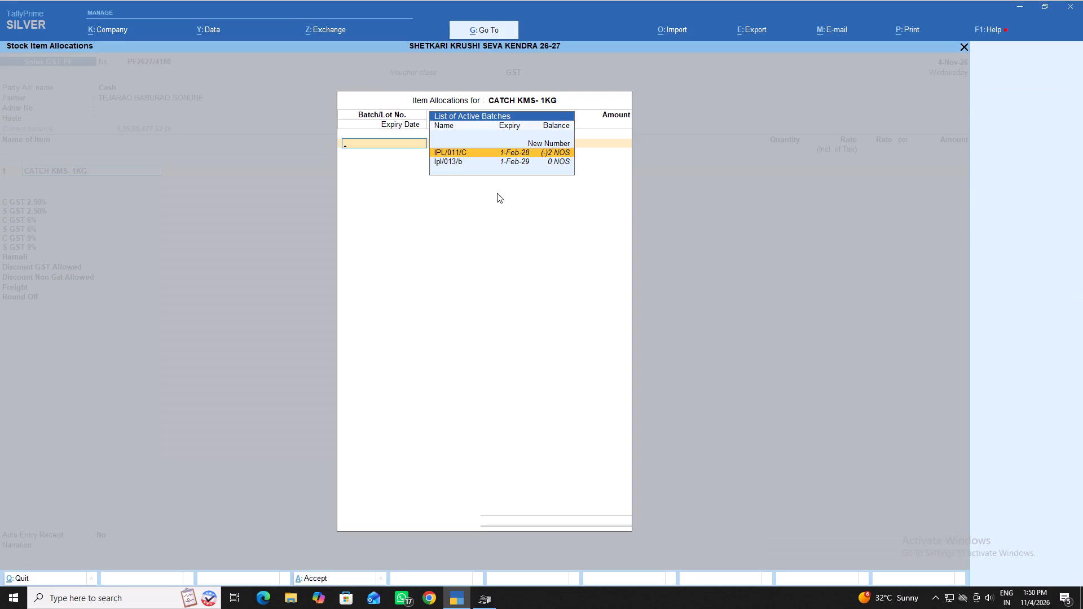
{"action": "key", "text": "Return"}
{"action": "key", "text": "1"}
{"action": "key", "text": "Return"}
{"action": "key", "text": "Return"}
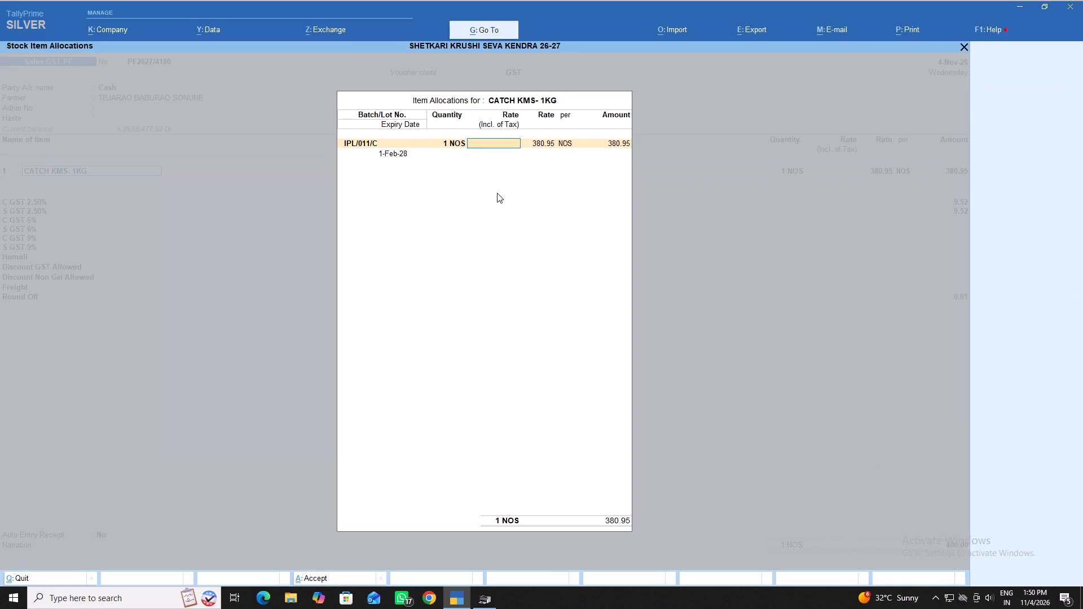
{"action": "type", "text": "350"}
{"action": "key", "text": "Return"}
{"action": "key", "text": "Return"}
{"action": "key", "text": "Return"}
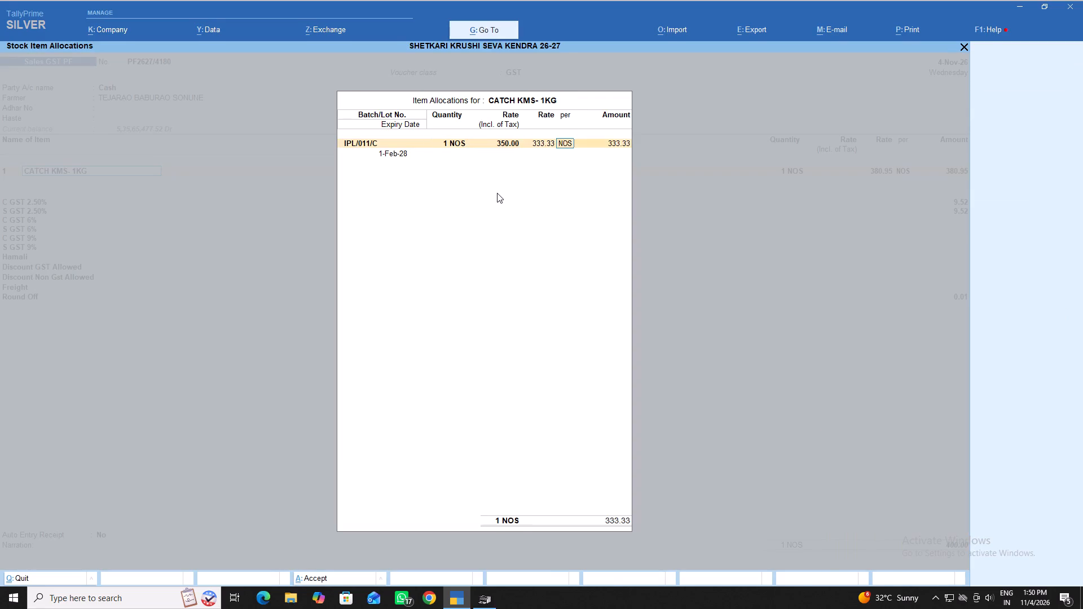
{"action": "key", "text": "Return"}
{"action": "key", "text": "Return"}
{"action": "key", "text": "Return"}
Accept the tax and round-off lines, save the sales voucher without a narration, skip printing and leave voucher entry.
{"action": "key", "text": "Return"}
{"action": "key", "text": "Return"}
{"action": "key", "text": "Return"}
{"action": "key", "text": "Return"}
{"action": "key", "text": "Return"}
{"action": "key", "text": "Return"}
{"action": "key", "text": "Return"}
{"action": "key", "text": "Return"}
{"action": "key", "text": "Return"}
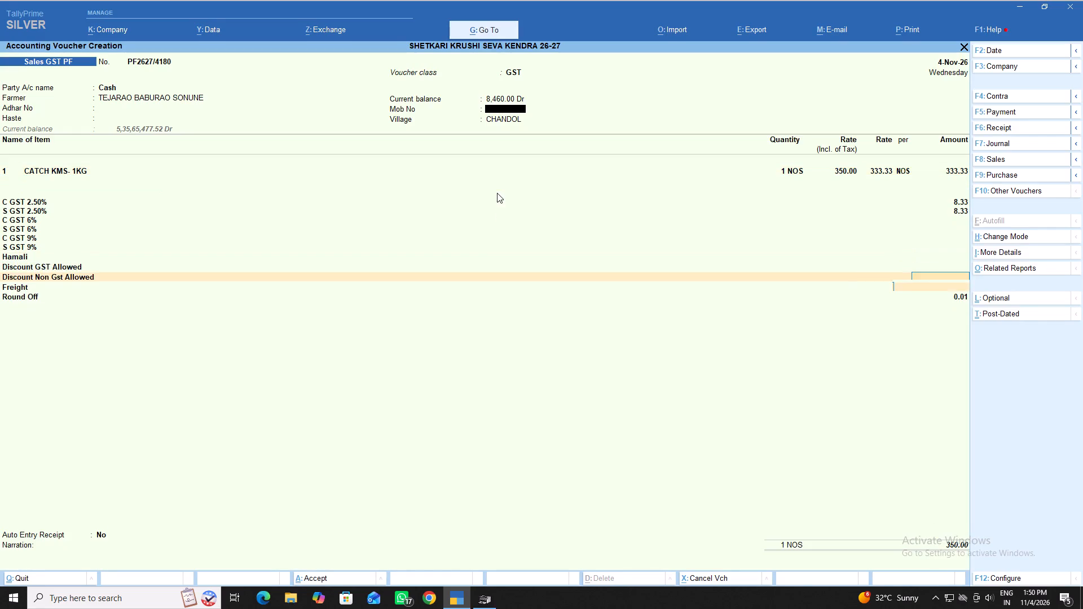
{"action": "key", "text": "Return"}
{"action": "key", "text": "Return"}
{"action": "key", "text": "Return"}
{"action": "key", "text": "Return"}
{"action": "key", "text": "Return"}
{"action": "key", "text": "Return"}
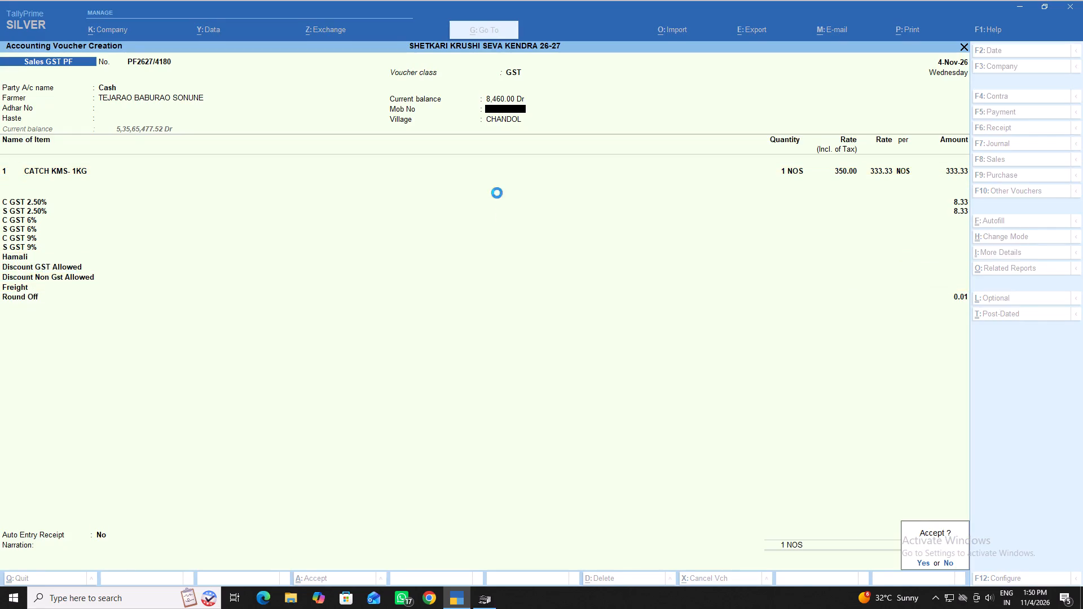
{"action": "key", "text": "Escape"}
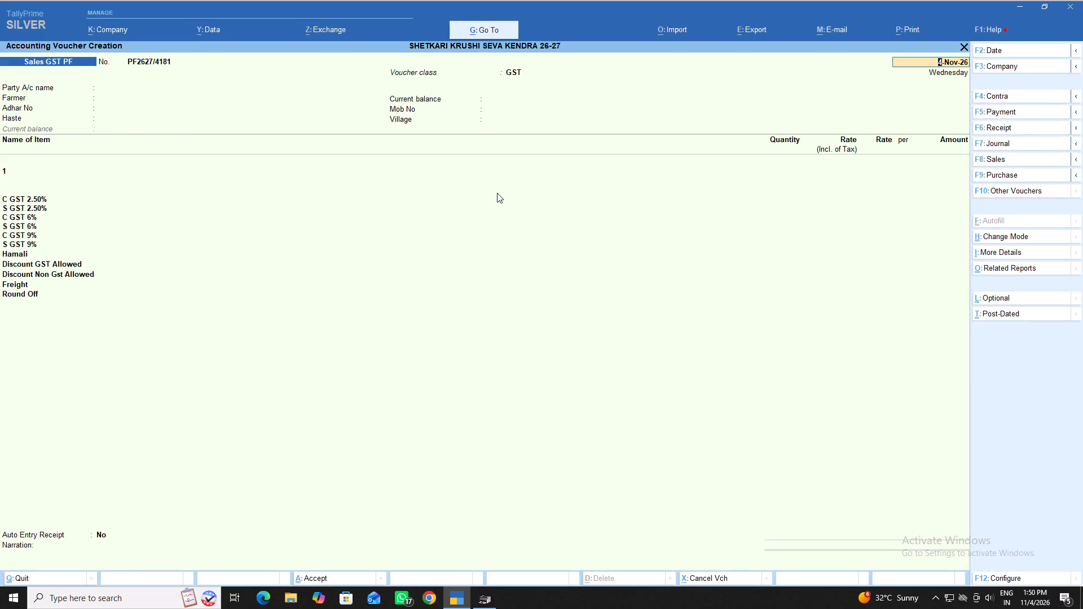
{"action": "key", "text": "Escape"}
{"action": "key", "text": "Escape"}
{"action": "key", "text": "Escape"}
Open the Ledger Statement report's ledger selection.
{"action": "key", "text": "Down"}
{"action": "key", "text": "Down"}
{"action": "key", "text": "Down"}
{"action": "key", "text": "Down"}
{"action": "key", "text": "Down"}
{"action": "key", "text": "Down"}
{"action": "key", "text": "Down"}
{"action": "key", "text": "Down"}
{"action": "key", "text": "Down"}
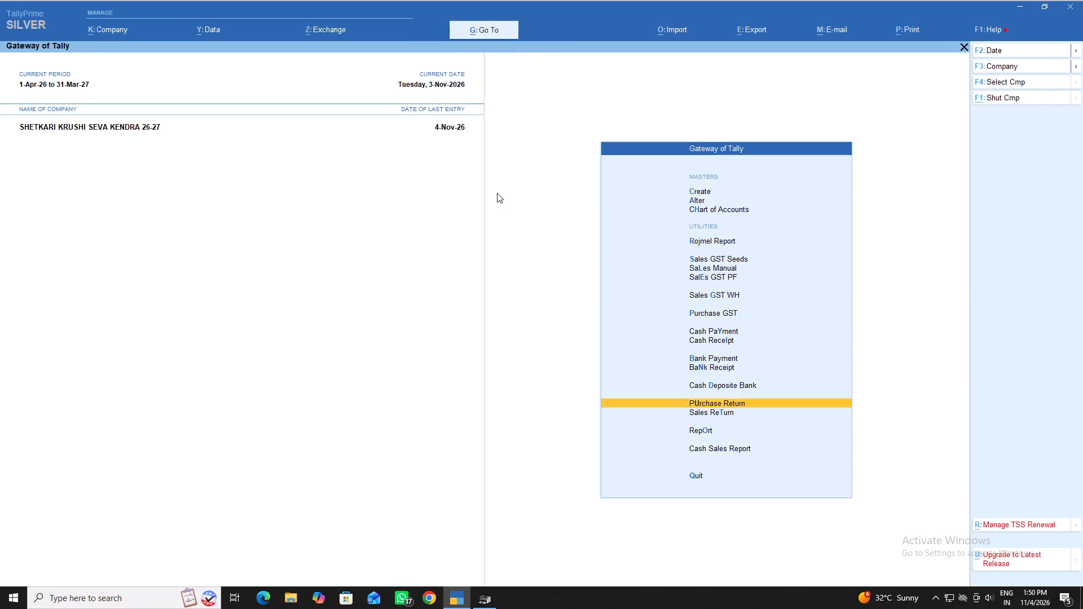
{"action": "key", "text": "Down"}
{"action": "key", "text": "Return"}
{"action": "key", "text": "Down"}
{"action": "key", "text": "Return"}
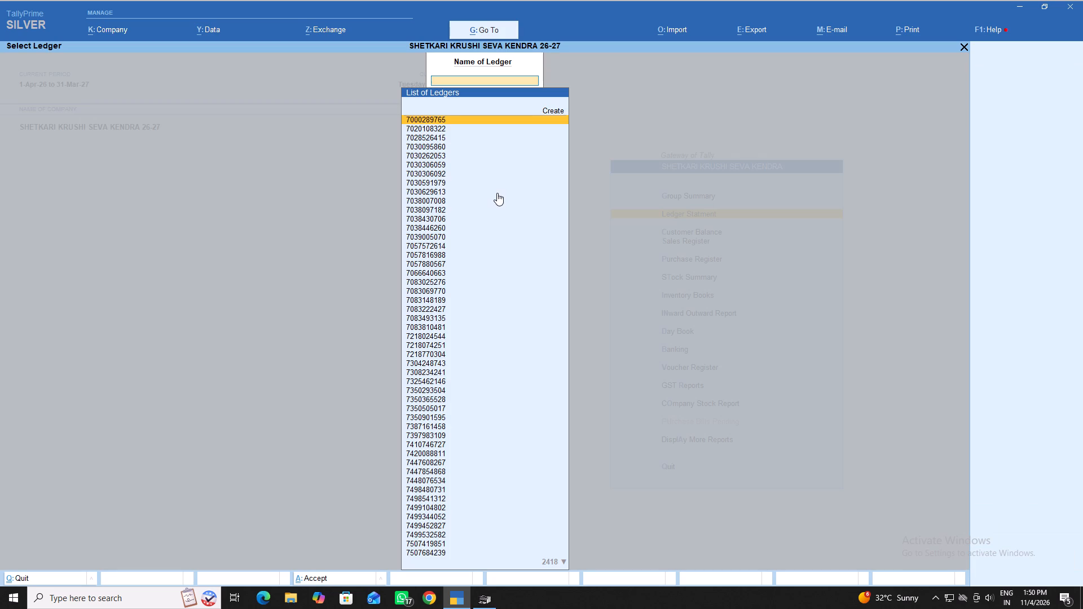
{"action": "key", "text": "v"}
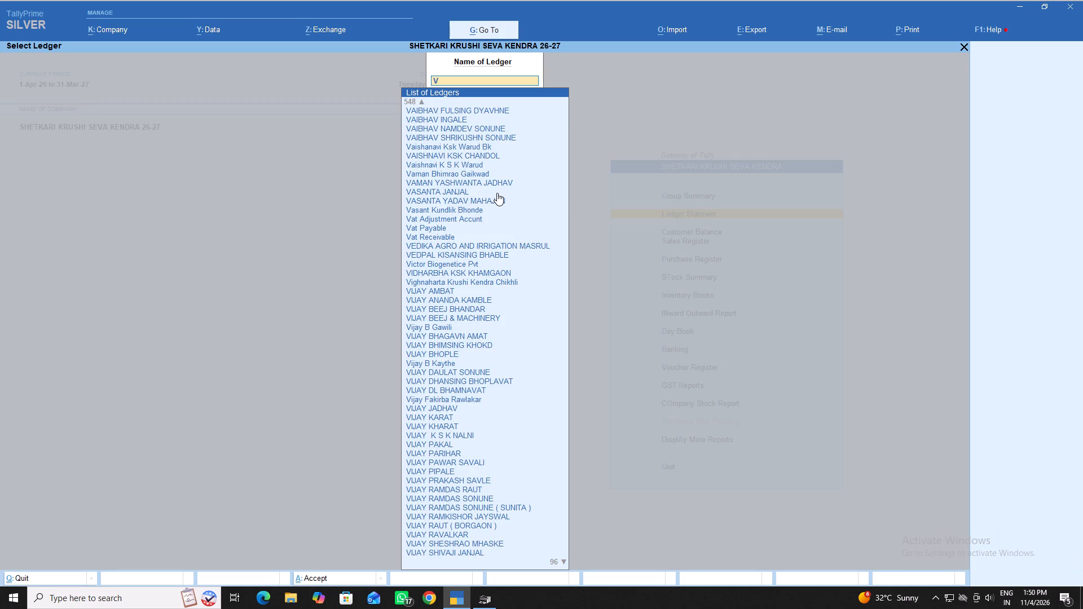
{"action": "key", "text": "Down"}
{"action": "key", "text": "Down"}
{"action": "key", "text": "Down"}
{"action": "key", "text": "Down"}
{"action": "key", "text": "Down"}
{"action": "key", "text": "Down"}
{"action": "key", "text": "Down"}
{"action": "key", "text": "Down"}
{"action": "key", "text": "Down"}
{"action": "key", "text": "Down"}
{"action": "key", "text": "Down"}
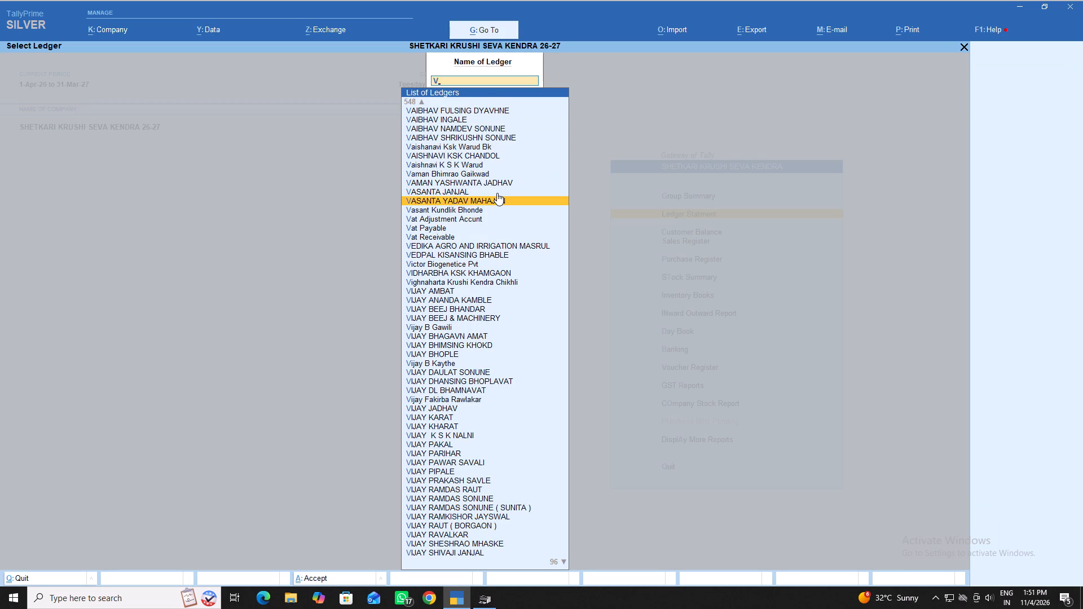
{"action": "key", "text": "i"}
{"action": "key", "text": "Down"}
{"action": "key", "text": "Down"}
{"action": "key", "text": "Down"}
{"action": "key", "text": "Down"}
{"action": "key", "text": "Down"}
{"action": "key", "text": "Down"}
{"action": "key", "text": "Down"}
{"action": "key", "text": "Down"}
{"action": "key", "text": "Down"}
{"action": "key", "text": "Down"}
{"action": "key", "text": "Down"}
{"action": "key", "text": "Down"}
{"action": "key", "text": "Down"}
{"action": "key", "text": "Down"}
{"action": "key", "text": "Down"}
{"action": "key", "text": "Down"}
{"action": "key", "text": "Down"}
{"action": "key", "text": "Down"}
{"action": "key", "text": "Down"}
{"action": "key", "text": "Down"}
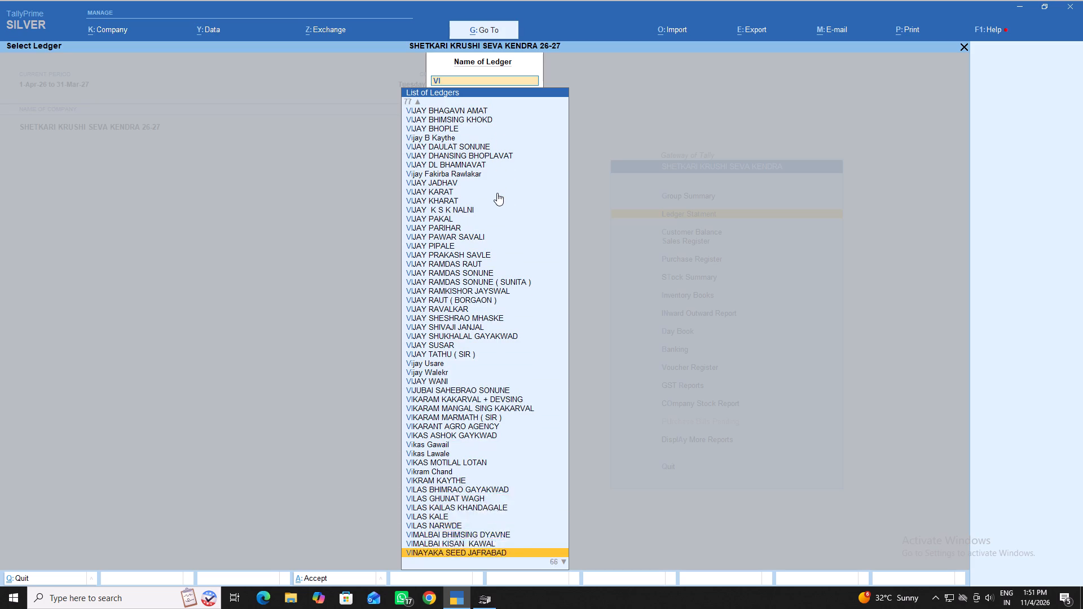
{"action": "key", "text": "Down"}
{"action": "key", "text": "Down"}
{"action": "key", "text": "Down"}
{"action": "key", "text": "Down"}
{"action": "key", "text": "Down"}
{"action": "key", "text": "Down"}
{"action": "key", "text": "Down"}
{"action": "key", "text": "Down"}
{"action": "key", "text": "Down"}
{"action": "key", "text": "Down"}
{"action": "key", "text": "Down"}
{"action": "key", "text": "Down"}
{"action": "key", "text": "Down"}
{"action": "key", "text": "Down"}
{"action": "key", "text": "Down"}
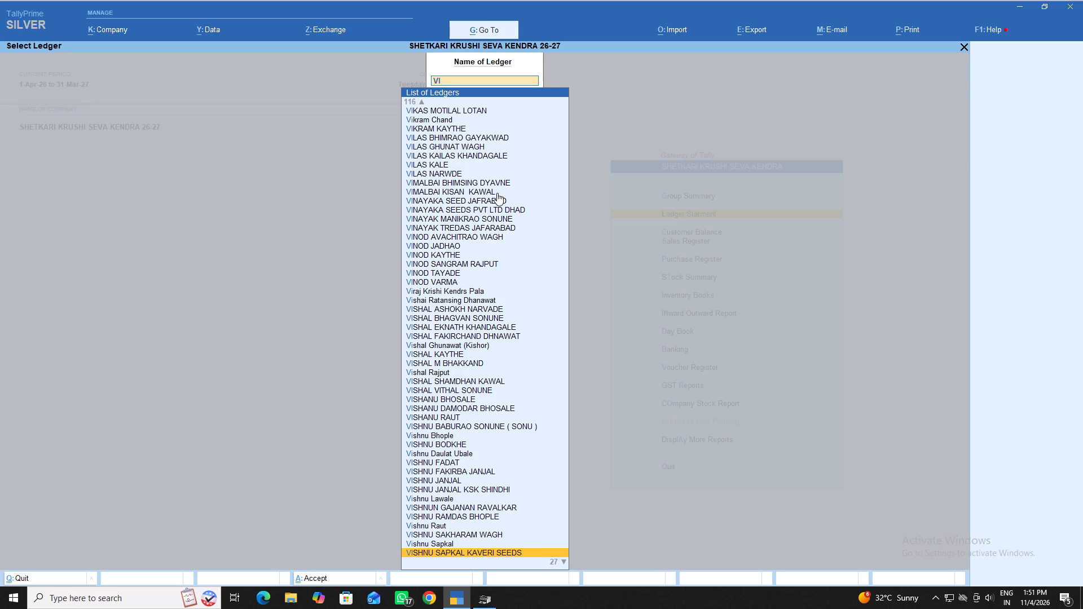
{"action": "key", "text": "Down"}
{"action": "key", "text": "Down"}
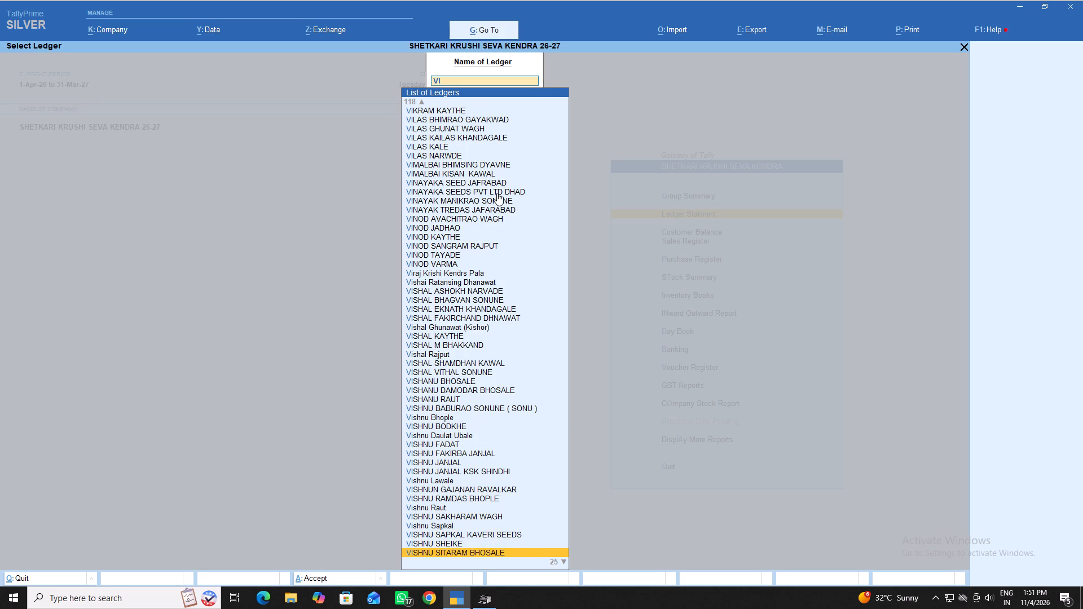
{"action": "key", "text": "Down"}
{"action": "key", "text": "Down"}
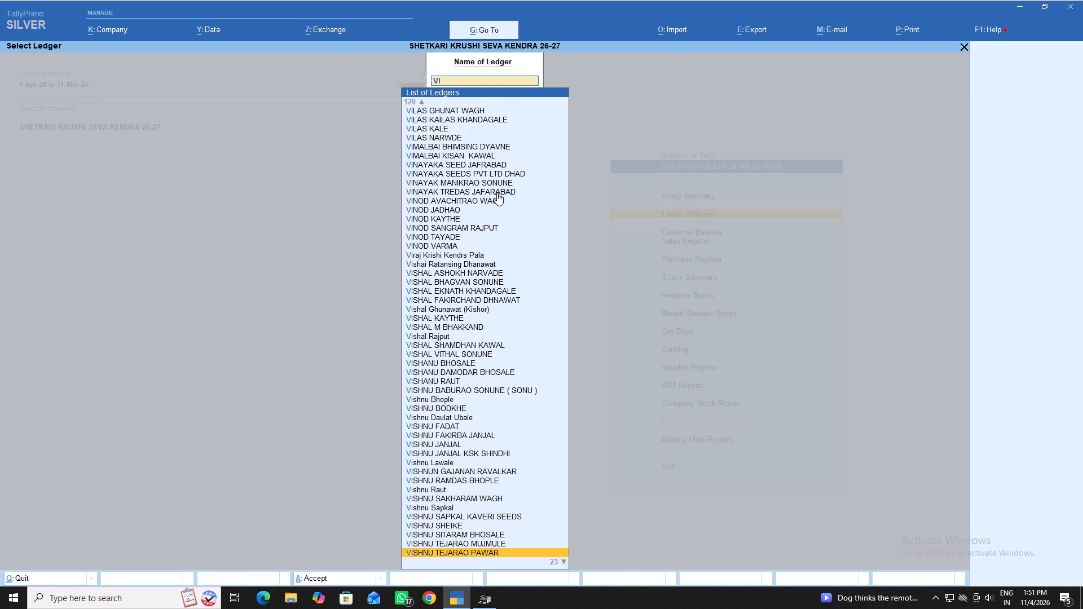
{"action": "key", "text": "Down"}
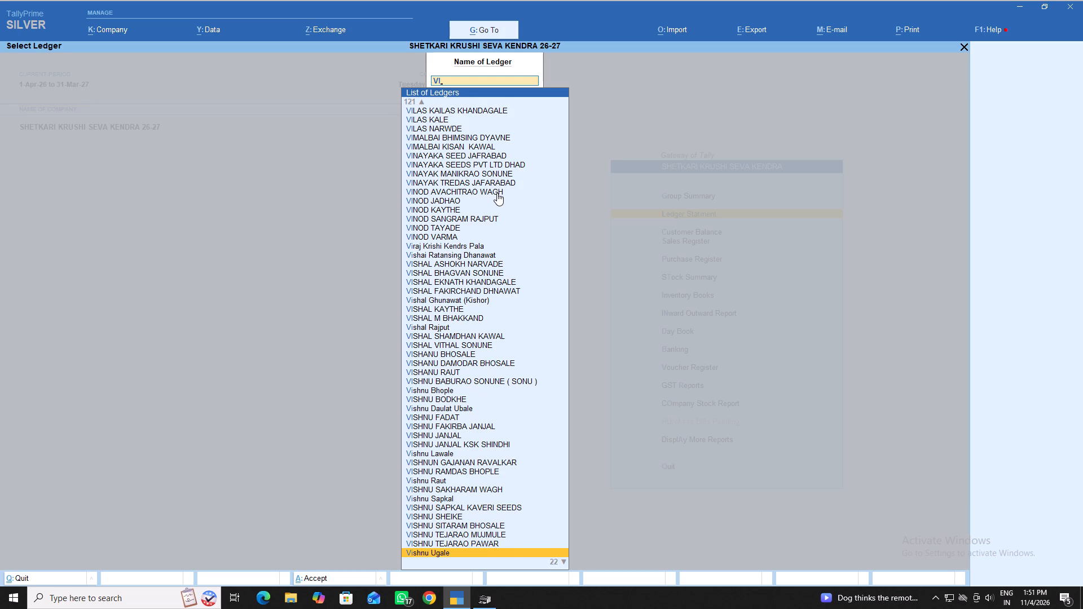
{"action": "key", "text": "Down"}
{"action": "key", "text": "Down"}
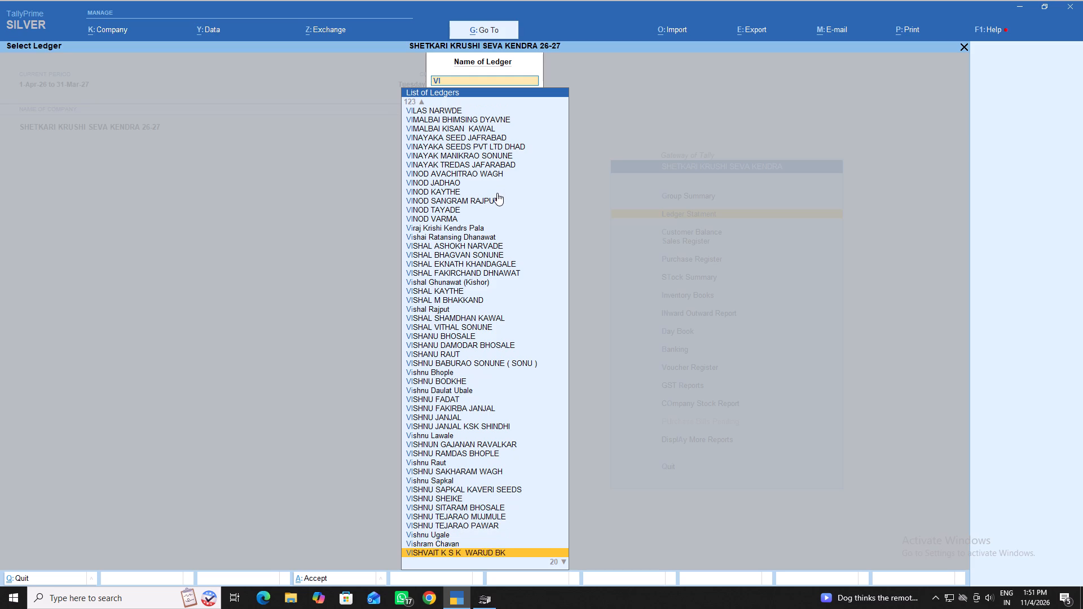
{"action": "key", "text": "Down"}
{"action": "key", "text": "Down"}
{"action": "key", "text": "Up"}
{"action": "key", "text": "Up"}
{"action": "key", "text": "Up"}
{"action": "key", "text": "Up"}
{"action": "key", "text": "Up"}
{"action": "key", "text": "Up"}
{"action": "key", "text": "Up"}
{"action": "key", "text": "Up"}
{"action": "key", "text": "Up"}
{"action": "key", "text": "Up"}
{"action": "key", "text": "Up"}
{"action": "key", "text": "Up"}
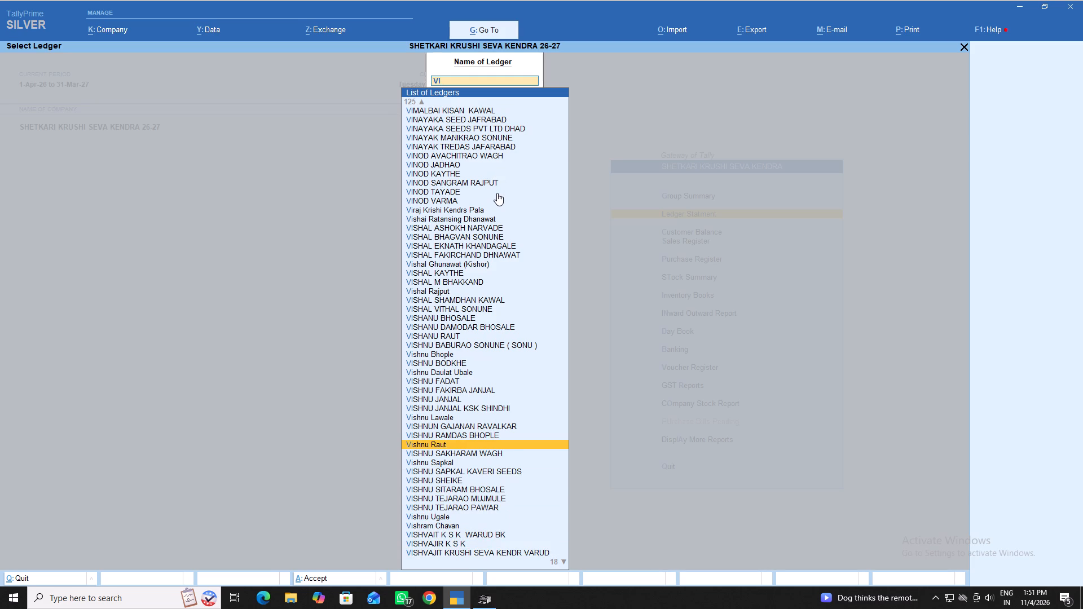
{"action": "key", "text": "Down"}
{"action": "key", "text": "Down"}
{"action": "key", "text": "Down"}
{"action": "key", "text": "Down"}
{"action": "key", "text": "Down"}
{"action": "key", "text": "Down"}
{"action": "key", "text": "Down"}
{"action": "key", "text": "Down"}
{"action": "key", "text": "Down"}
{"action": "key", "text": "Down"}
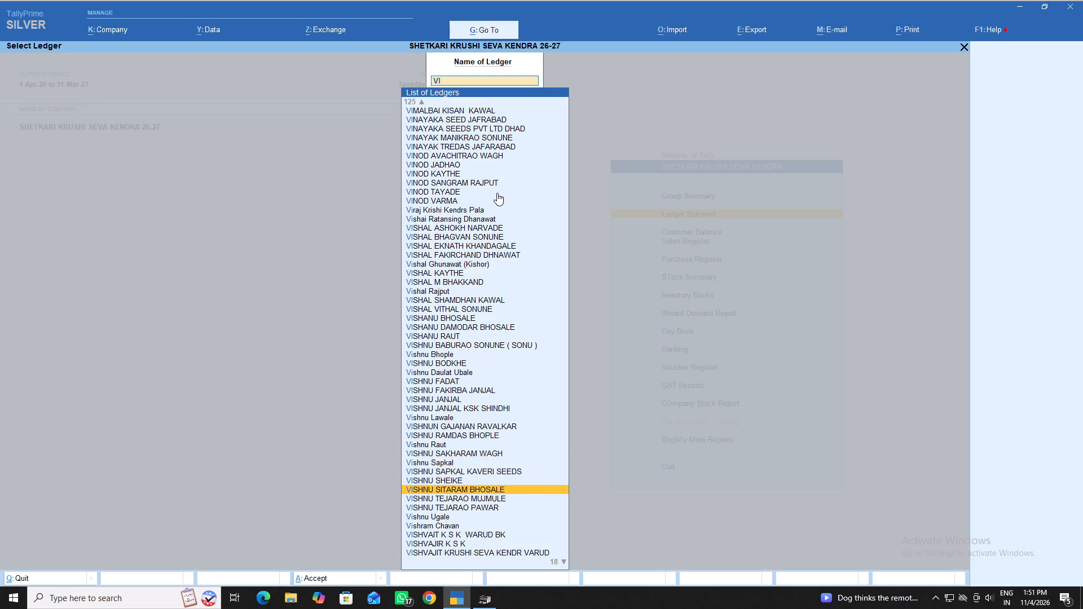
{"action": "key", "text": "Up"}
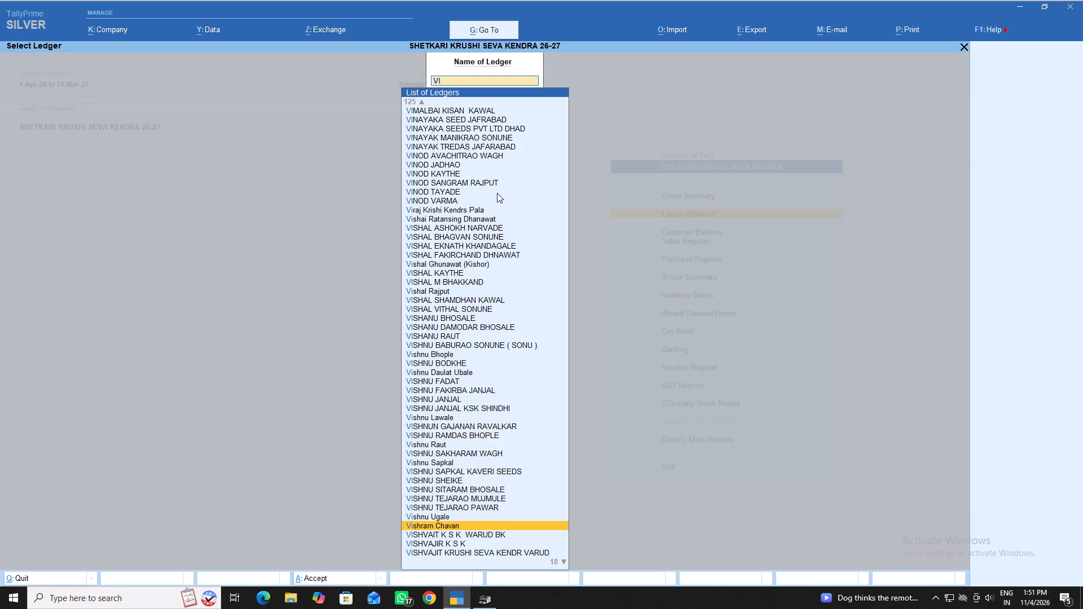
{"action": "key", "text": "Up"}
{"action": "key", "text": "Up"}
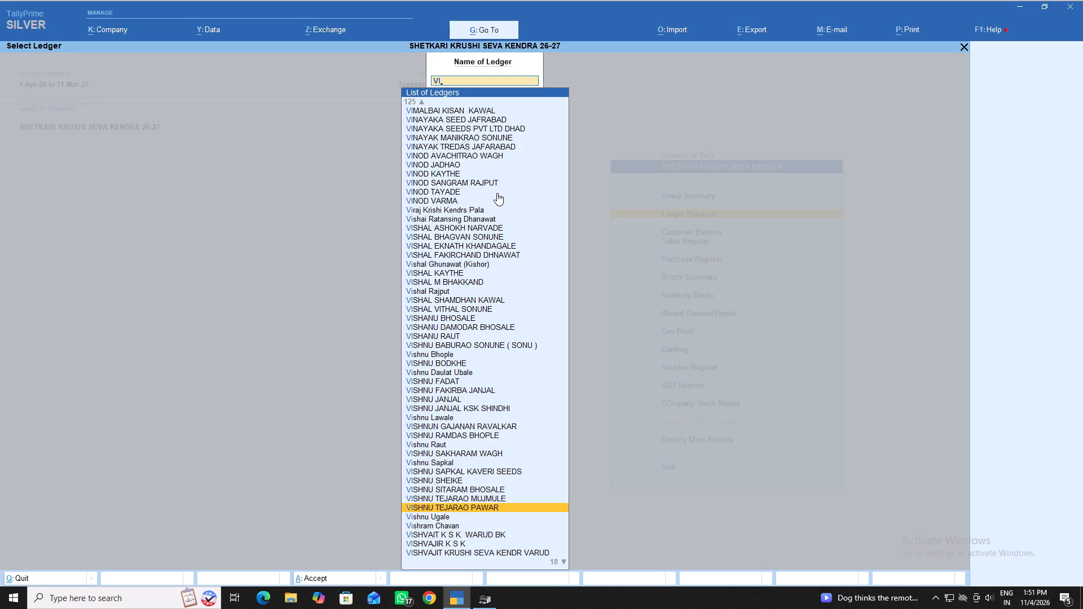
{"action": "key", "text": "Up"}
{"action": "key", "text": "Up"}
{"action": "key", "text": "Up"}
{"action": "key", "text": "Up"}
{"action": "key", "text": "Up"}
{"action": "key", "text": "Up"}
{"action": "key", "text": "Up"}
{"action": "key", "text": "Up"}
{"action": "key", "text": "Up"}
{"action": "key", "text": "Up"}
{"action": "key", "text": "Up"}
{"action": "key", "text": "Up"}
{"action": "key", "text": "Up"}
{"action": "key", "text": "Up"}
{"action": "key", "text": "Up"}
{"action": "key", "text": "Up"}
{"action": "key", "text": "Up"}
{"action": "key", "text": "Up"}
{"action": "key", "text": "Up"}
{"action": "key", "text": "Up"}
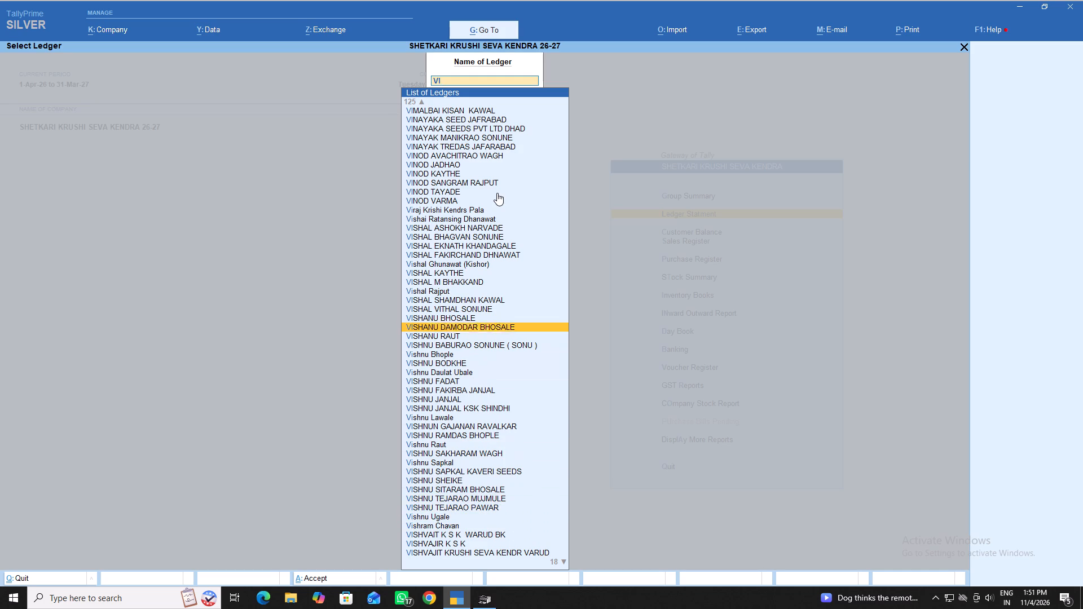
{"action": "key", "text": "Down"}
{"action": "key", "text": "Down"}
{"action": "key", "text": "Down"}
{"action": "key", "text": "Return"}
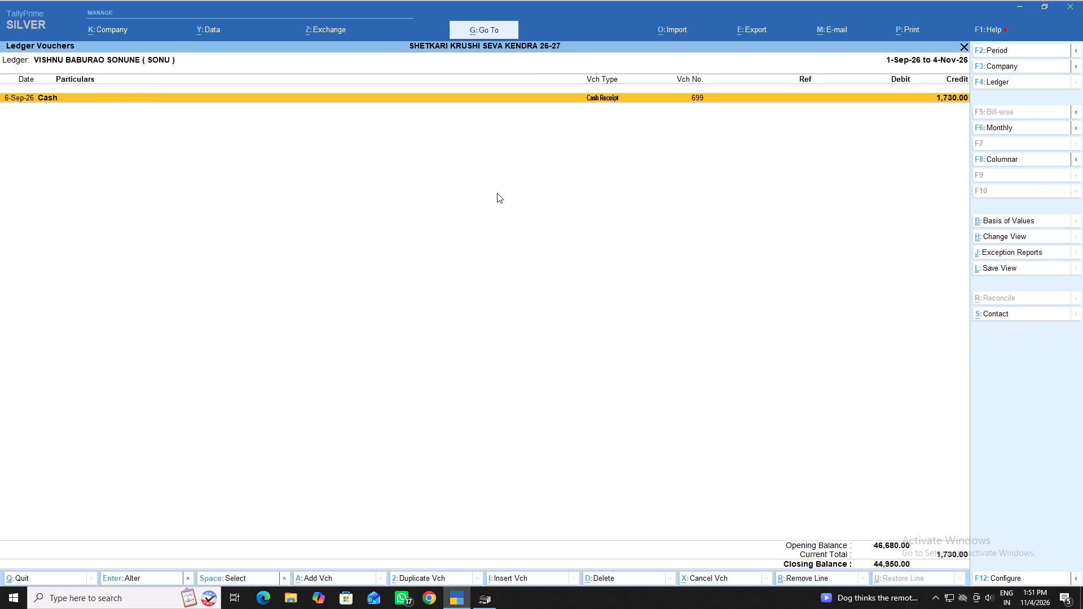
Examine Cash Receipt voucher 699 dated 6-Sep-26 from the customer's ledger and return to the statement.
{"action": "key", "text": "Return"}
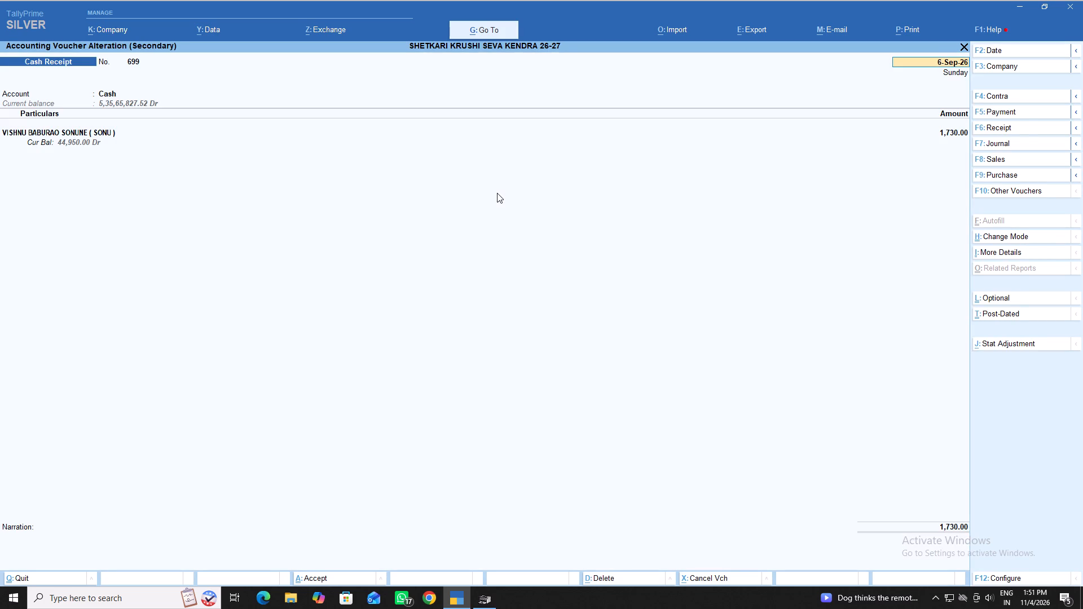
{"action": "key", "text": "Escape"}
{"action": "key", "text": "Escape"}
{"action": "key", "text": "Escape"}
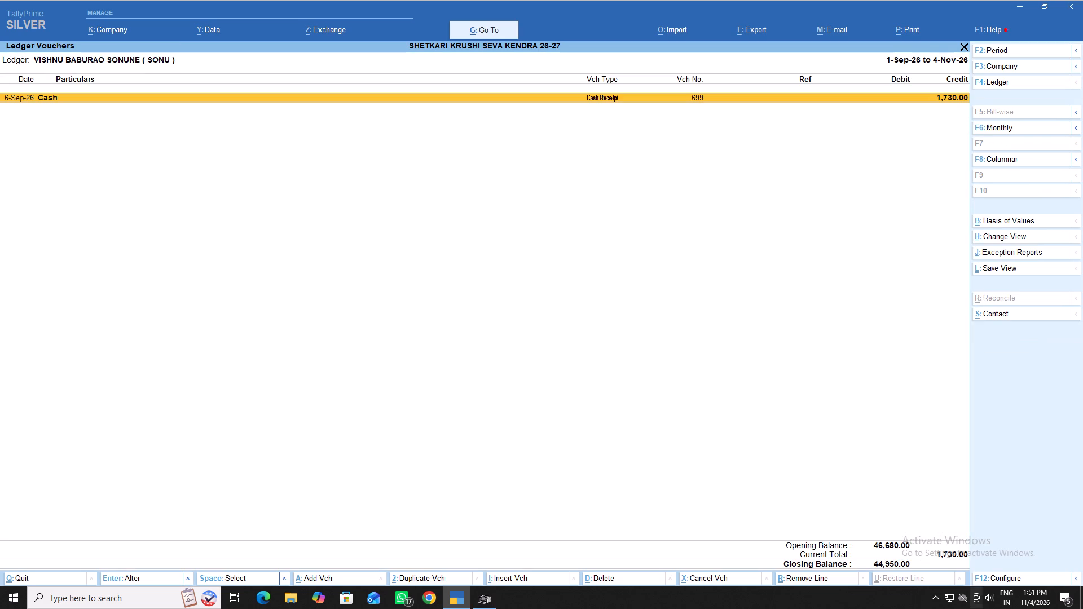
Change the ledger statement's period to run from 1-Apr-26 to 4-Nov-26.
{"action": "left_click", "coordinate": [1000, 50]}
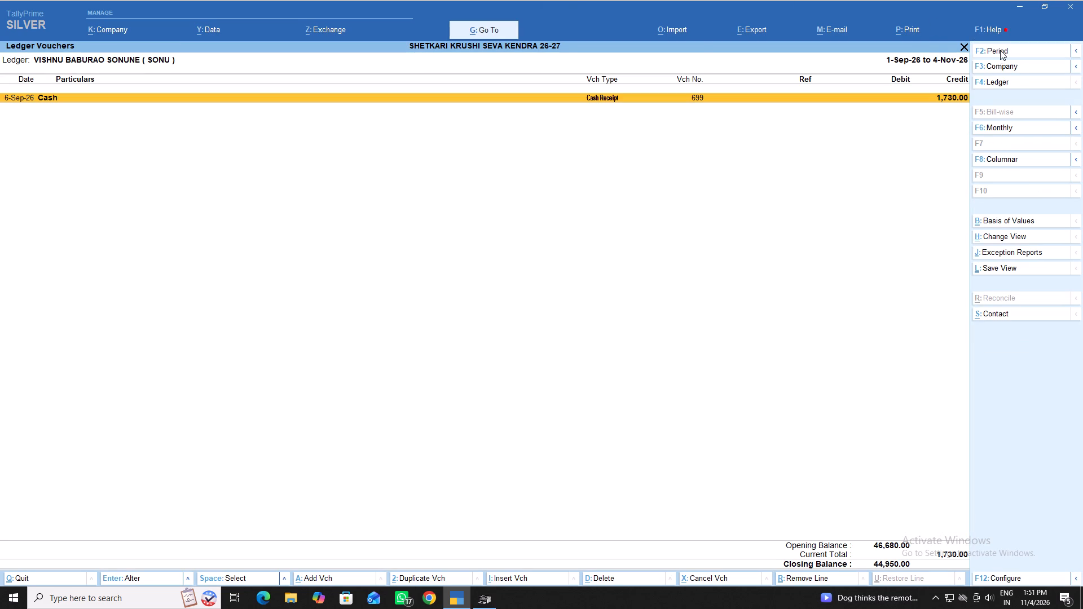
{"action": "key", "text": "space"}
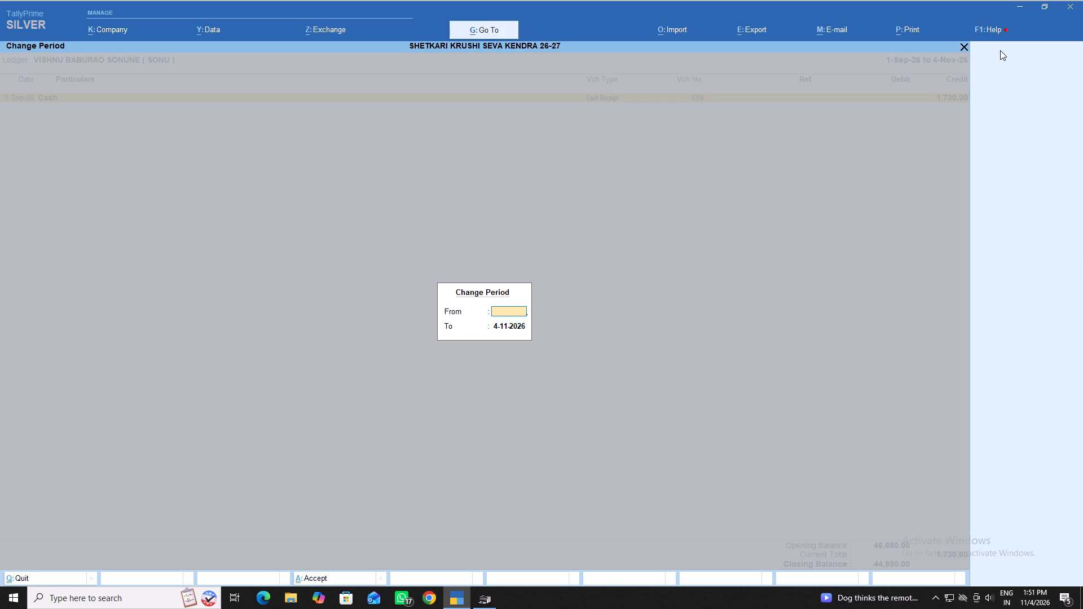
{"action": "key", "text": "Return"}
{"action": "key", "text": "space"}
{"action": "key", "text": "Return"}
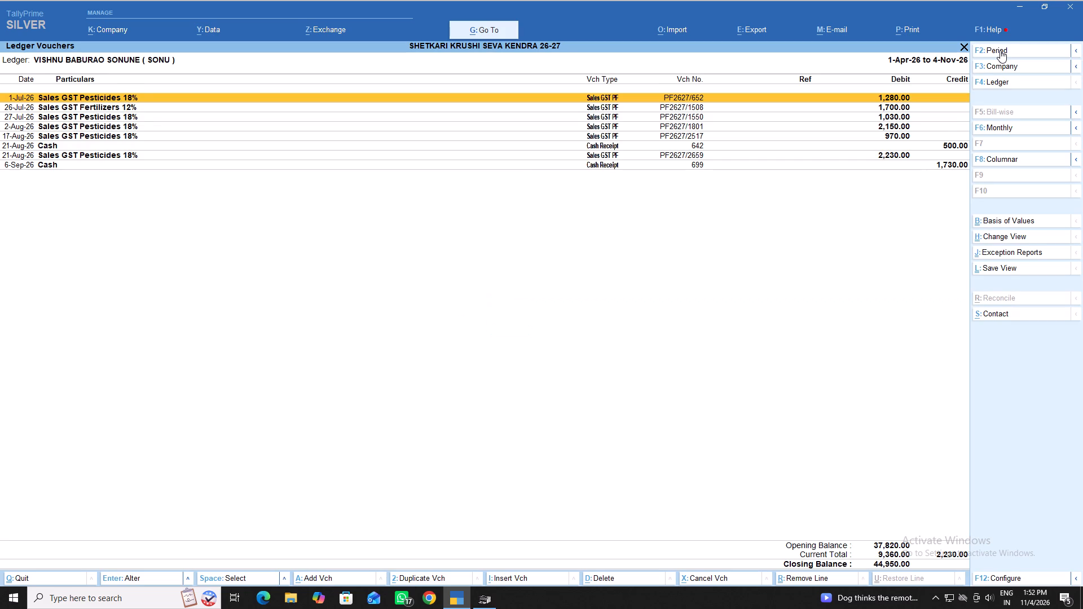
Examine the items in Sales GST PF voucher PF2627/2659 dated 21-Aug-26 and close it without changes.
{"action": "key", "text": "Down"}
{"action": "key", "text": "Down"}
{"action": "key", "text": "Down"}
{"action": "key", "text": "Down"}
{"action": "key", "text": "Down"}
{"action": "key", "text": "Down"}
{"action": "key", "text": "Return"}
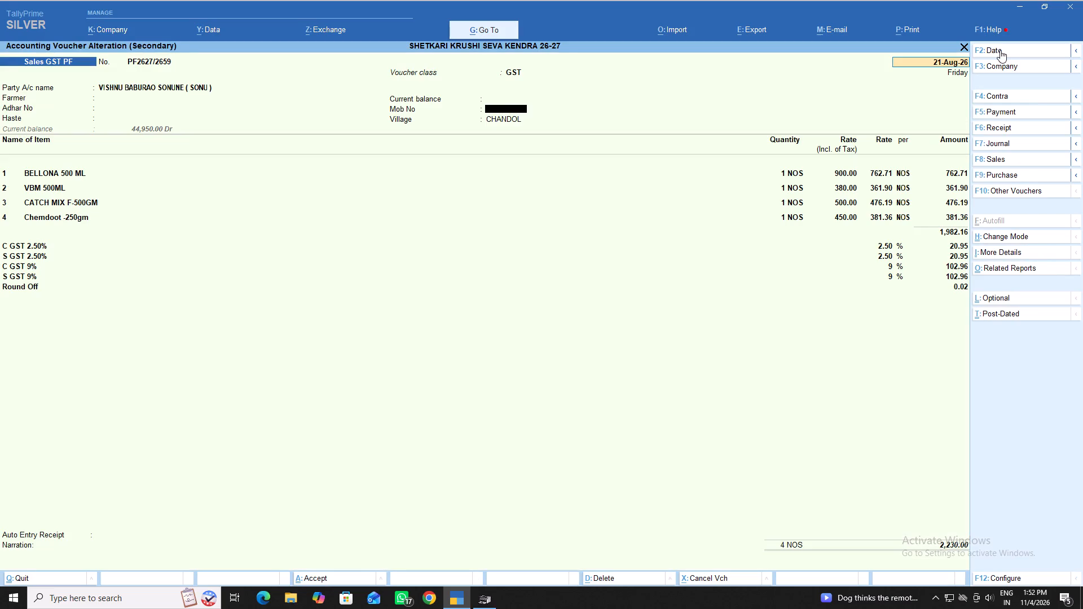
{"action": "key", "text": "Escape"}
{"action": "key", "text": "Escape"}
{"action": "key", "text": "Escape"}
Examine the items in Sales GST PF voucher PF2627/2517 dated 17-Aug-26 and close it without changes.
{"action": "key", "text": "Up"}
{"action": "key", "text": "Up"}
{"action": "key", "text": "Return"}
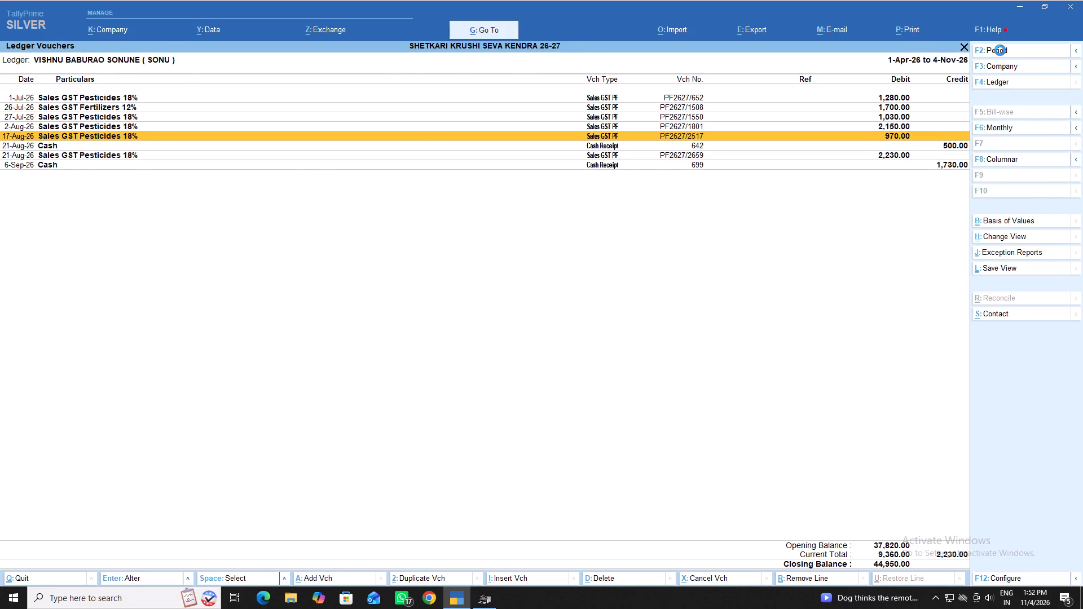
{"action": "key", "text": "Escape"}
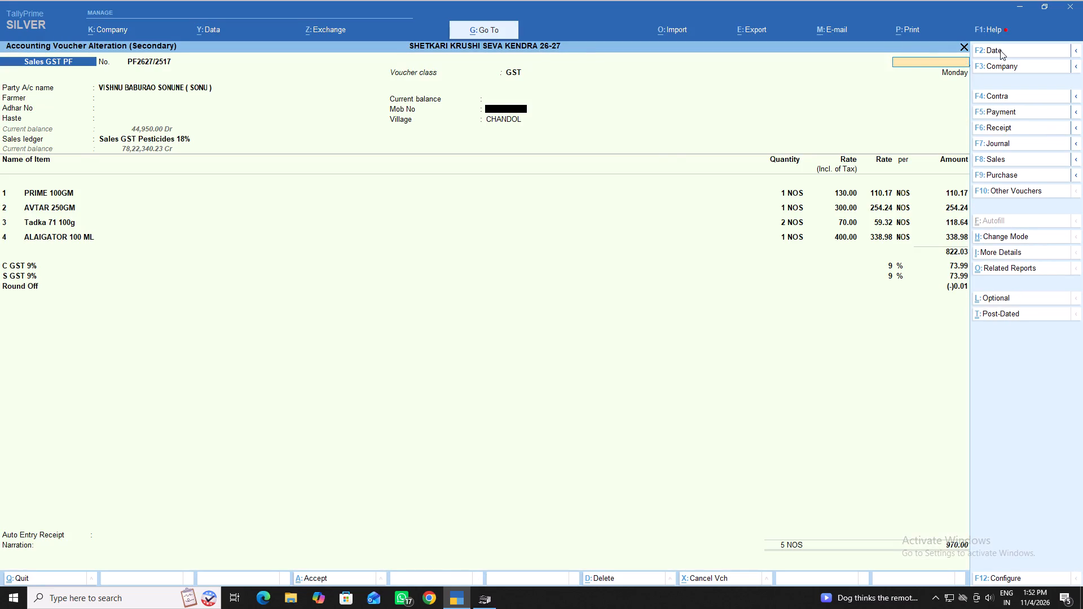
{"action": "key", "text": "Escape"}
{"action": "key", "text": "Escape"}
Examine the items in Sales GST PF voucher PF2627/1801 dated 2-Aug-26 and close it without changes.
{"action": "key", "text": "Up"}
{"action": "key", "text": "Return"}
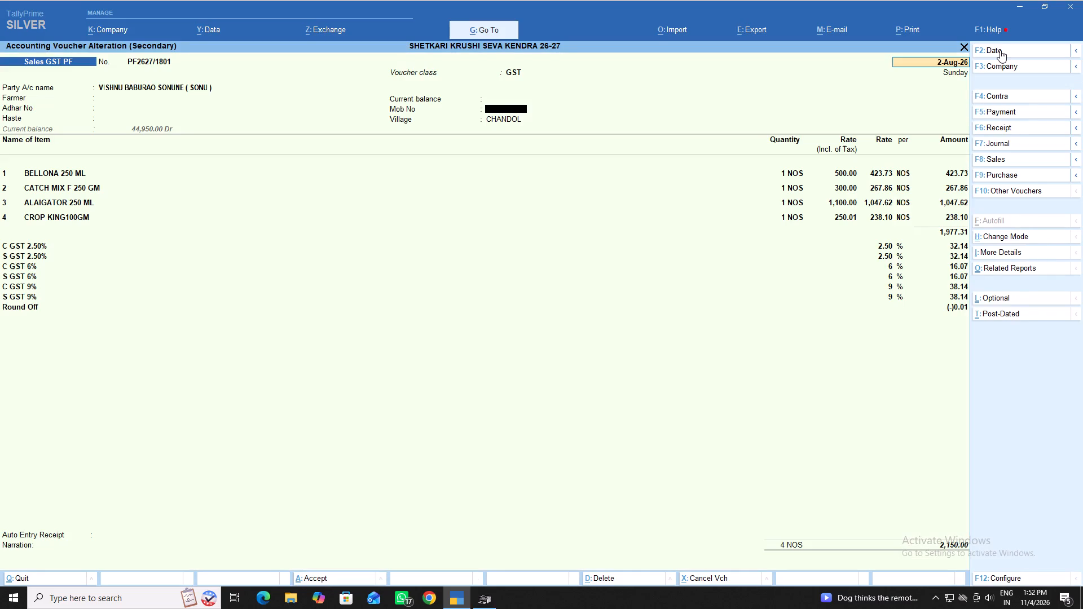
{"action": "key", "text": "Escape"}
{"action": "key", "text": "Escape"}
{"action": "key", "text": "Escape"}
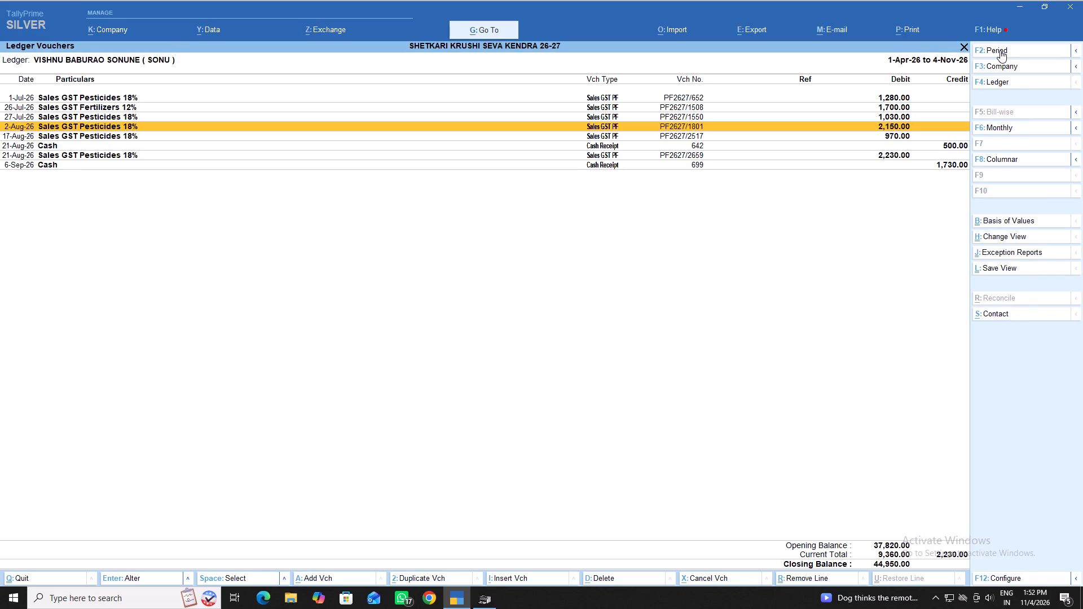
Review the 21-Aug-26 sales voucher PF2627/2659 again and return to the customer's ledger statement.
{"action": "key", "text": "Down"}
{"action": "key", "text": "Down"}
{"action": "key", "text": "Down"}
{"action": "key", "text": "Return"}
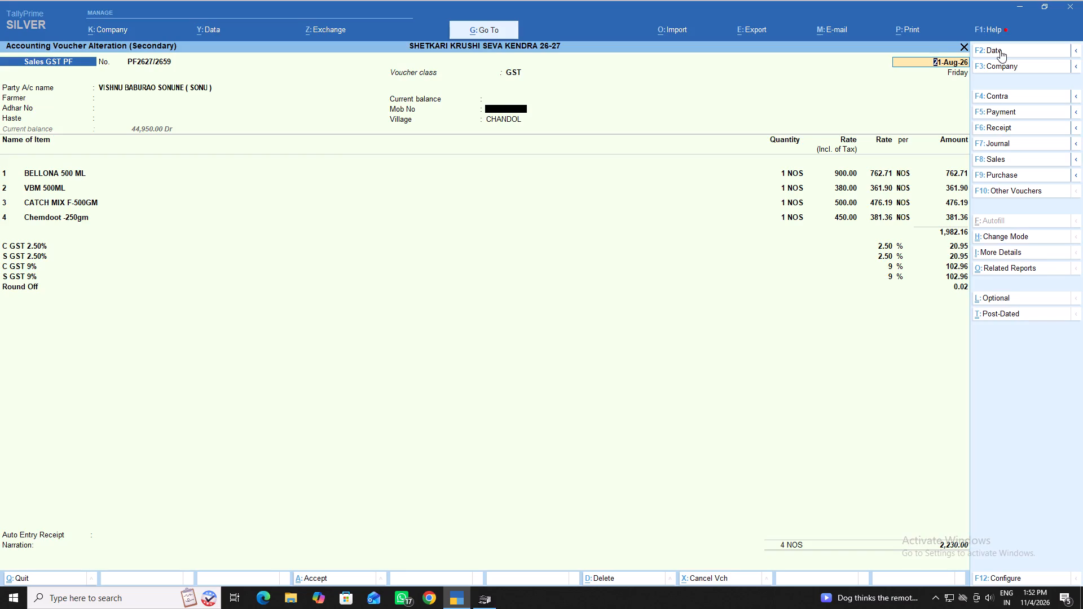
{"action": "key", "text": "Escape"}
{"action": "key", "text": "Escape"}
{"action": "key", "text": "Escape"}
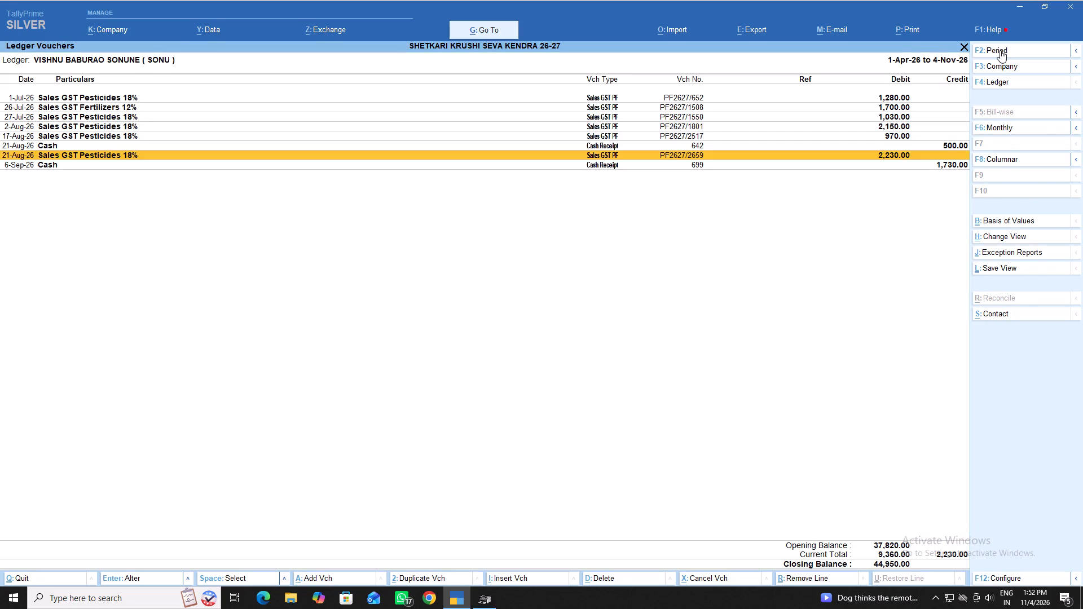
Close the ledger statement and the reports list, going back to the main Gateway of Tally.
{"action": "key", "text": "Escape"}
{"action": "key", "text": "Escape"}
{"action": "key", "text": "Escape"}
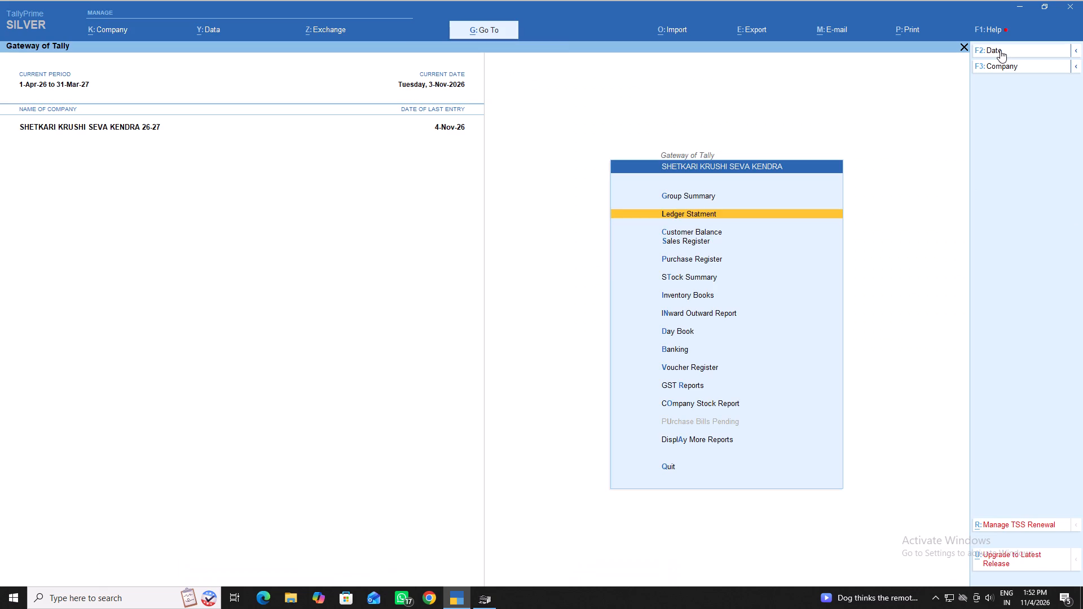
{"action": "key", "text": "Escape"}
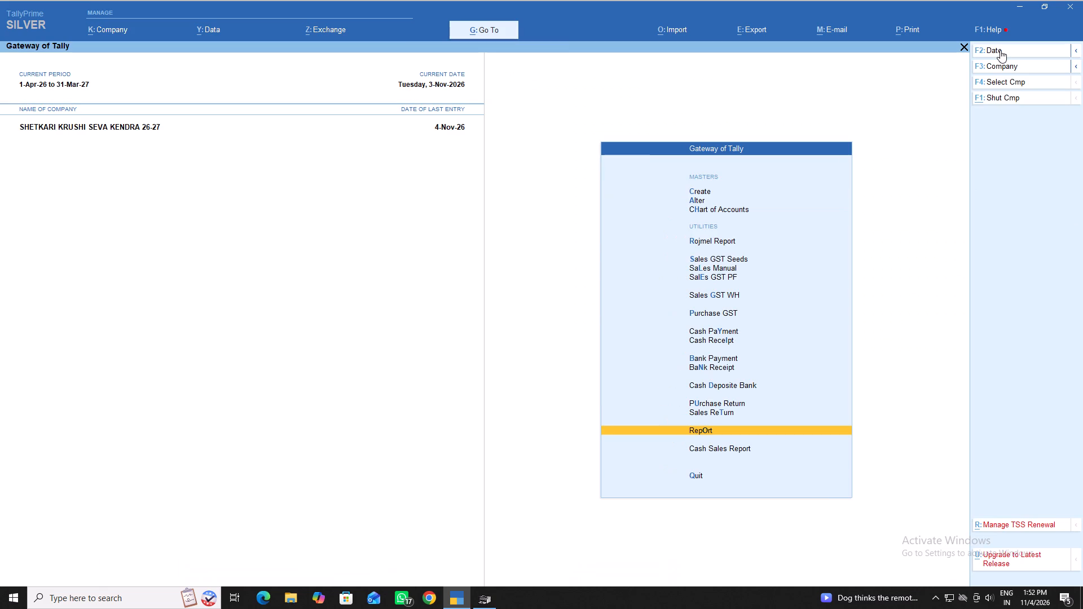
Start a new Sales GST PF voucher with the voucher class GST.
{"action": "key", "text": "Up"}
{"action": "key", "text": "Up"}
{"action": "key", "text": "Up"}
{"action": "key", "text": "Up"}
{"action": "key", "text": "Up"}
{"action": "key", "text": "Up"}
{"action": "key", "text": "Up"}
{"action": "key", "text": "Up"}
{"action": "key", "text": "Up"}
{"action": "key", "text": "Up"}
{"action": "key", "text": "Up"}
{"action": "key", "text": "Up"}
{"action": "key", "text": "Up"}
{"action": "key", "text": "Down"}
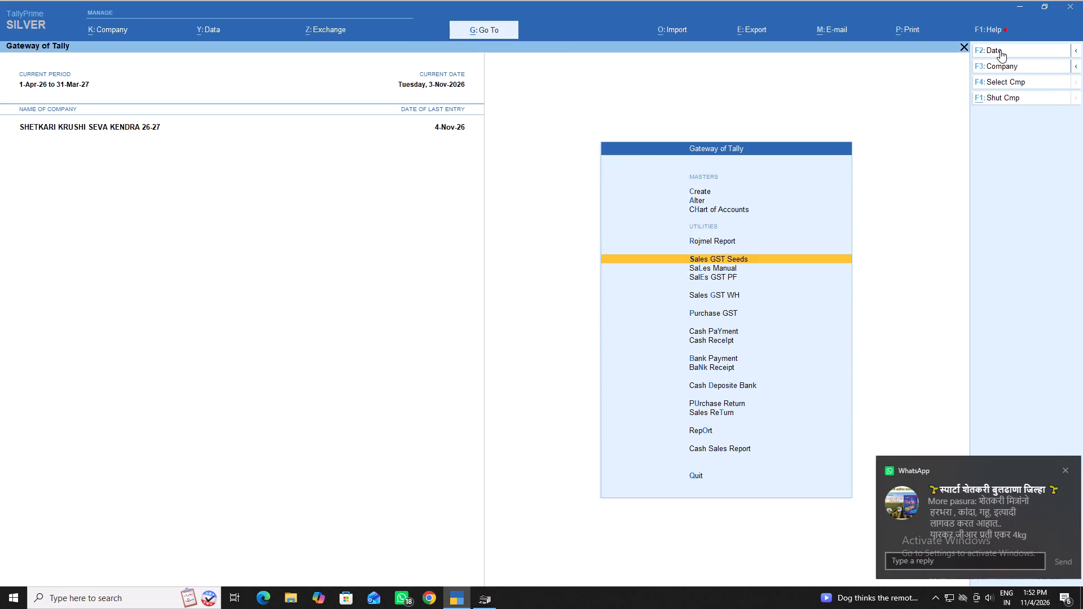
{"action": "key", "text": "Down"}
{"action": "key", "text": "Down"}
{"action": "key", "text": "Return"}
{"action": "key", "text": "Return"}
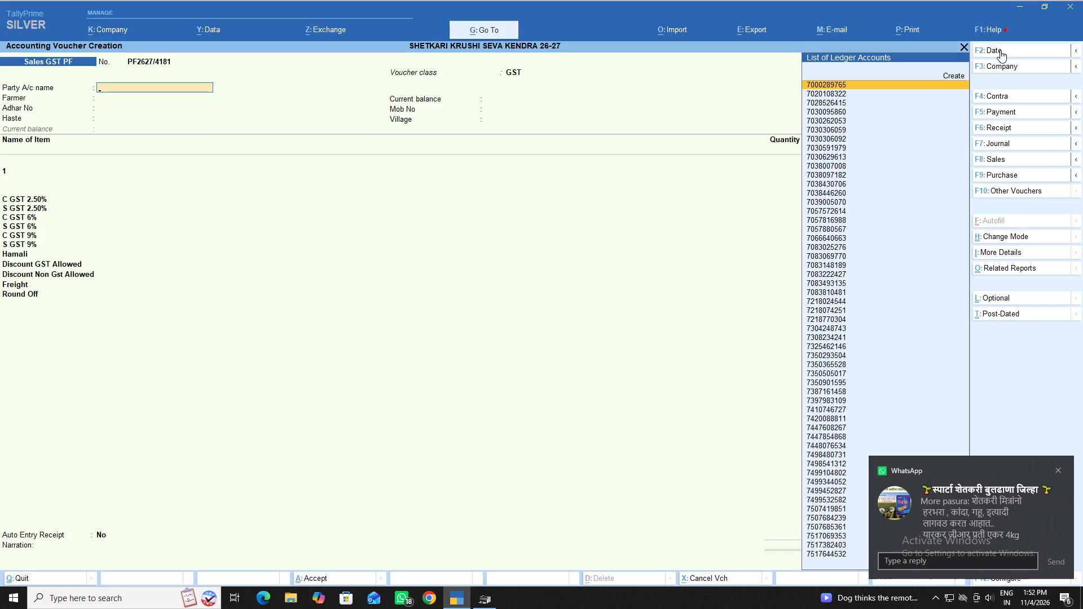
Filter the party ledger accounts by "vi" and look through the matching names for the voucher's customer.
{"action": "key", "text": "v"}
{"action": "key", "text": "i"}
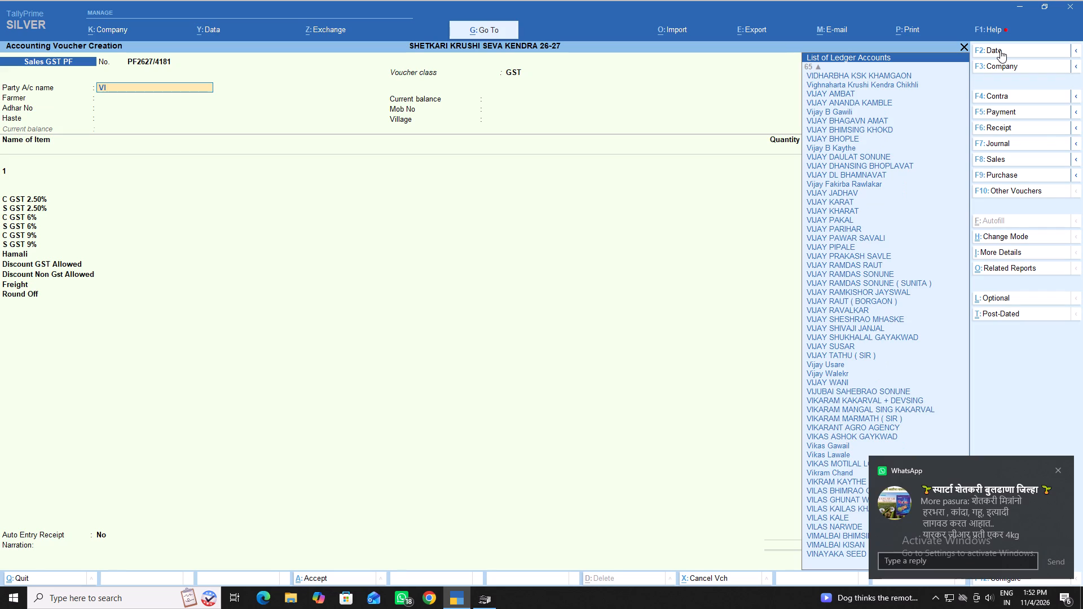
{"action": "key", "text": "Down"}
{"action": "key", "text": "Down"}
{"action": "key", "text": "Down"}
{"action": "key", "text": "Down"}
{"action": "key", "text": "Down"}
{"action": "key", "text": "Down"}
{"action": "key", "text": "Down"}
{"action": "key", "text": "Down"}
{"action": "key", "text": "Down"}
{"action": "key", "text": "Down"}
{"action": "key", "text": "Down"}
{"action": "key", "text": "Down"}
{"action": "key", "text": "Down"}
{"action": "key", "text": "Down"}
{"action": "key", "text": "Down"}
{"action": "key", "text": "Down"}
{"action": "key", "text": "Down"}
{"action": "key", "text": "Down"}
{"action": "key", "text": "Down"}
{"action": "key", "text": "Down"}
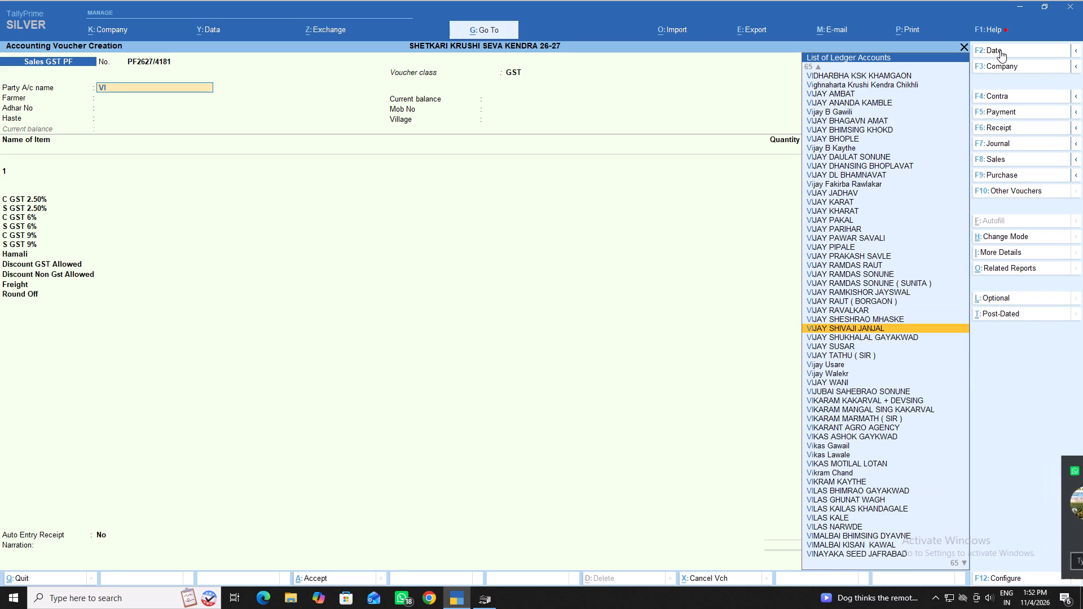
{"action": "key", "text": "Down"}
{"action": "key", "text": "Down"}
{"action": "key", "text": "Down"}
{"action": "key", "text": "Down"}
{"action": "key", "text": "Down"}
{"action": "key", "text": "Down"}
{"action": "key", "text": "Down"}
{"action": "key", "text": "Down"}
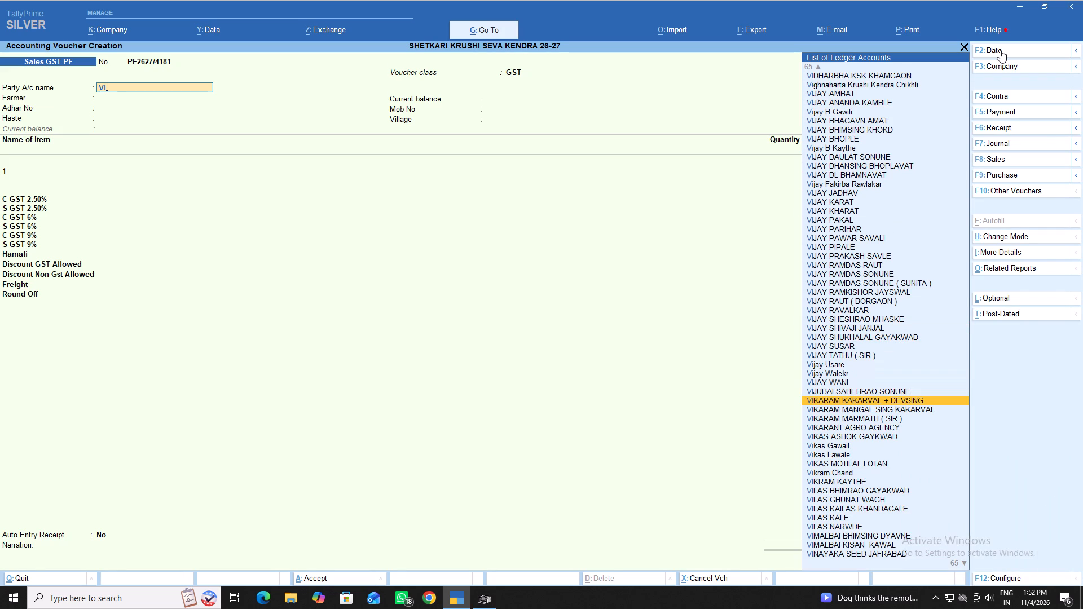
{"action": "key", "text": "Up"}
{"action": "key", "text": "Up"}
{"action": "key", "text": "Up"}
{"action": "key", "text": "Up"}
{"action": "key", "text": "Up"}
{"action": "key", "text": "Up"}
{"action": "key", "text": "Up"}
{"action": "key", "text": "Up"}
{"action": "key", "text": "Up"}
{"action": "key", "text": "Up"}
{"action": "key", "text": "Up"}
{"action": "key", "text": "Up"}
{"action": "key", "text": "Down"}
{"action": "key", "text": "Down"}
{"action": "key", "text": "Down"}
{"action": "key", "text": "Down"}
{"action": "key", "text": "Down"}
{"action": "key", "text": "Down"}
{"action": "key", "text": "Down"}
{"action": "key", "text": "Down"}
{"action": "key", "text": "Down"}
{"action": "key", "text": "Down"}
{"action": "key", "text": "Down"}
{"action": "key", "text": "Down"}
{"action": "key", "text": "Down"}
{"action": "key", "text": "Down"}
{"action": "key", "text": "Down"}
{"action": "key", "text": "Down"}
{"action": "key", "text": "Down"}
{"action": "key", "text": "Down"}
{"action": "key", "text": "Down"}
{"action": "key", "text": "Down"}
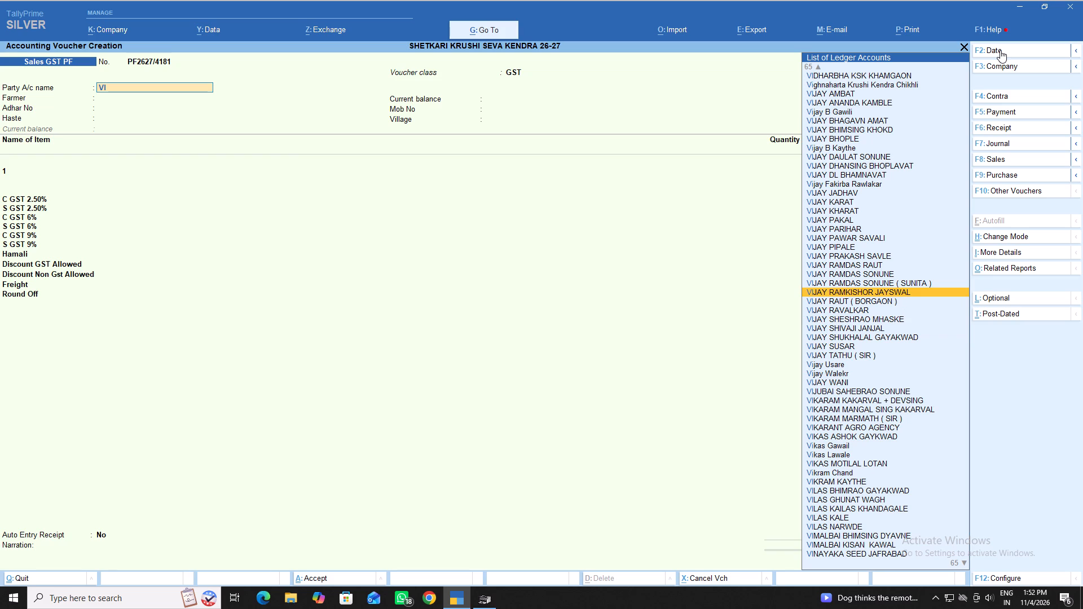
{"action": "key", "text": "Down"}
{"action": "key", "text": "Down"}
{"action": "key", "text": "Down"}
{"action": "key", "text": "Down"}
{"action": "key", "text": "Down"}
{"action": "key", "text": "Down"}
{"action": "key", "text": "Down"}
{"action": "key", "text": "Down"}
{"action": "key", "text": "Down"}
{"action": "key", "text": "Down"}
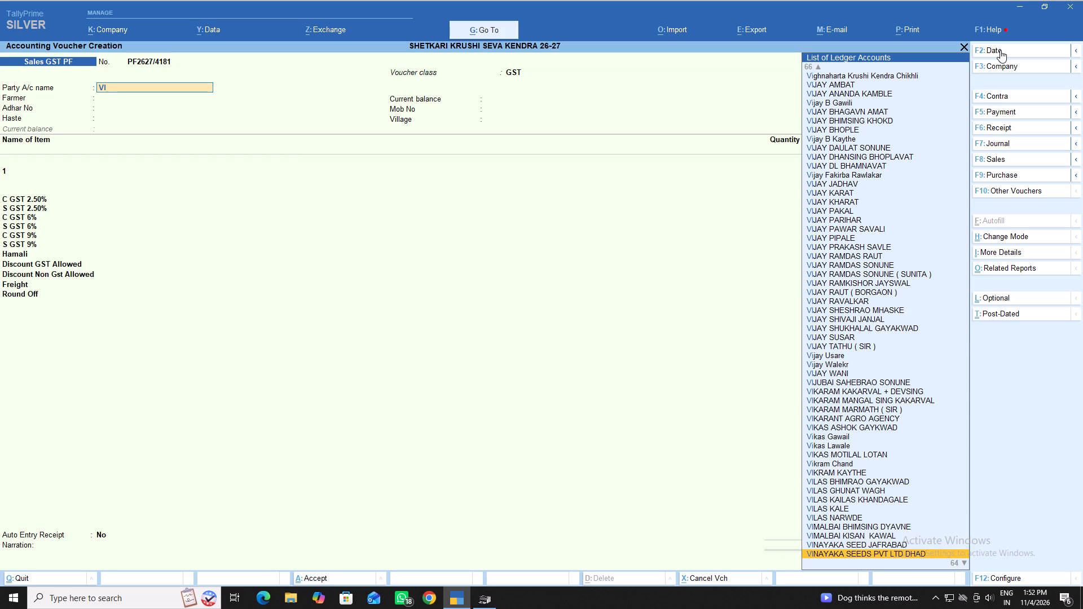
{"action": "key", "text": "Up"}
{"action": "key", "text": "Up"}
{"action": "key", "text": "Up"}
{"action": "key", "text": "Up"}
{"action": "key", "text": "Up"}
{"action": "key", "text": "Up"}
{"action": "key", "text": "Up"}
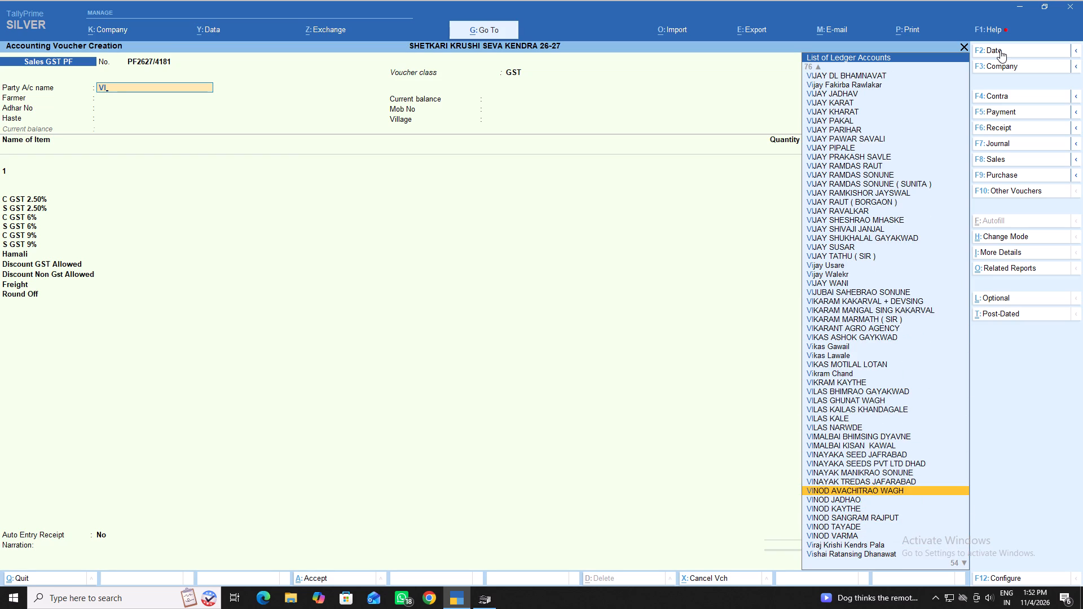
{"action": "key", "text": "Down"}
{"action": "key", "text": "Down"}
{"action": "key", "text": "Down"}
{"action": "key", "text": "Down"}
{"action": "key", "text": "Down"}
{"action": "key", "text": "Down"}
{"action": "key", "text": "Down"}
{"action": "key", "text": "Down"}
{"action": "key", "text": "Down"}
{"action": "key", "text": "Down"}
{"action": "key", "text": "Down"}
{"action": "key", "text": "Down"}
{"action": "key", "text": "Down"}
{"action": "key", "text": "Down"}
{"action": "key", "text": "Down"}
{"action": "key", "text": "Down"}
{"action": "key", "text": "Down"}
{"action": "key", "text": "Down"}
{"action": "key", "text": "Down"}
{"action": "key", "text": "Down"}
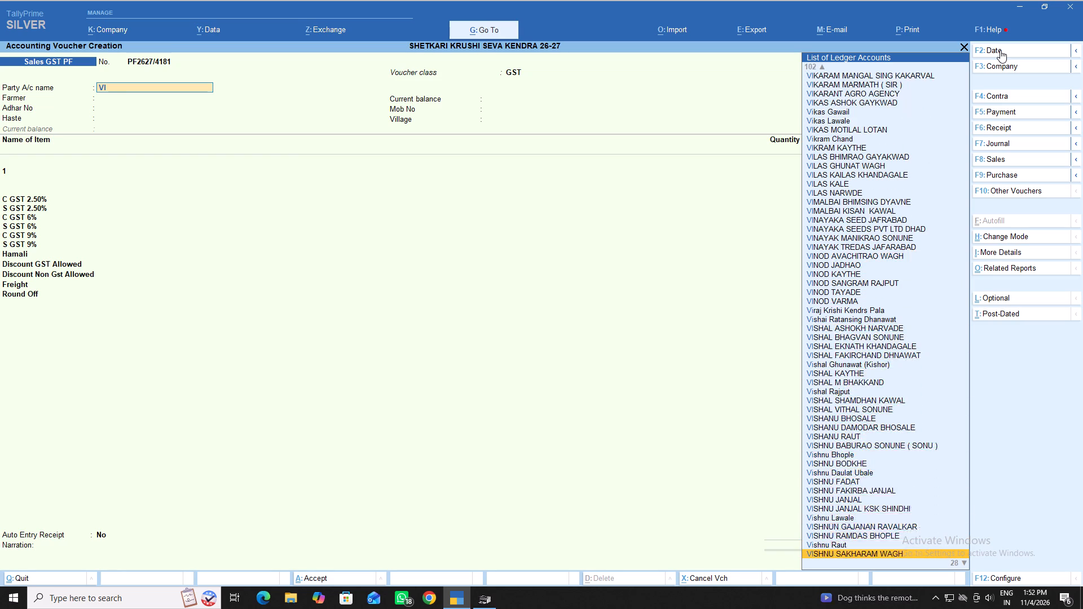
{"action": "key", "text": "Up"}
{"action": "key", "text": "Up"}
{"action": "key", "text": "Up"}
{"action": "key", "text": "Up"}
{"action": "key", "text": "Up"}
{"action": "key", "text": "Up"}
{"action": "key", "text": "Up"}
{"action": "key", "text": "Up"}
{"action": "key", "text": "Up"}
{"action": "key", "text": "Up"}
{"action": "key", "text": "Up"}
{"action": "key", "text": "Up"}
{"action": "key", "text": "Up"}
{"action": "key", "text": "Up"}
{"action": "key", "text": "Up"}
{"action": "key", "text": "Up"}
{"action": "key", "text": "Up"}
{"action": "key", "text": "Up"}
{"action": "key", "text": "Up"}
{"action": "key", "text": "Up"}
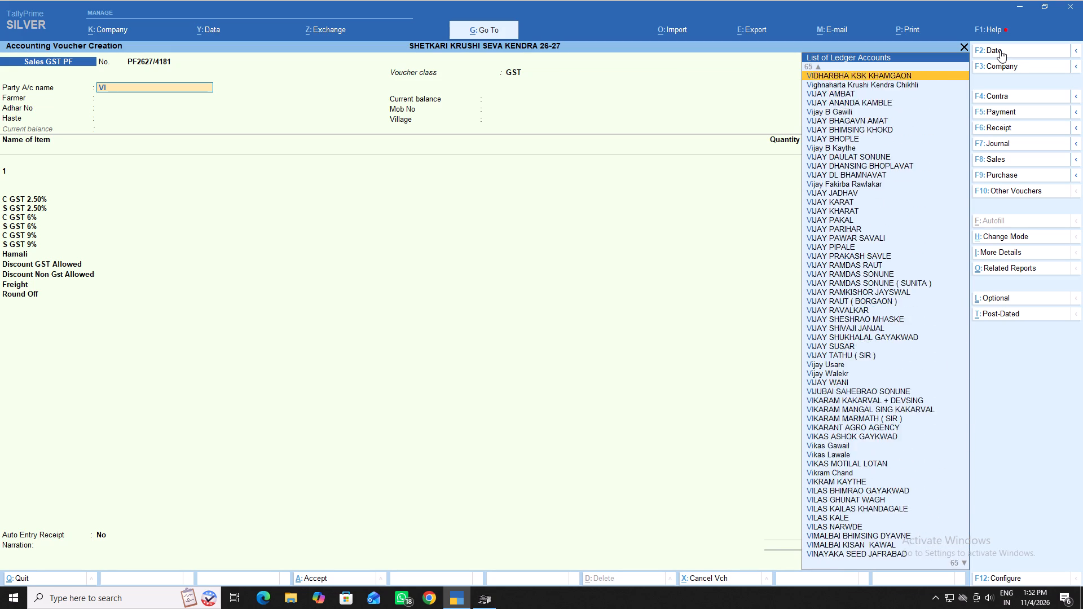
{"action": "key", "text": "Down"}
{"action": "key", "text": "Down"}
{"action": "key", "text": "Down"}
{"action": "key", "text": "Down"}
{"action": "key", "text": "Down"}
{"action": "key", "text": "Down"}
{"action": "key", "text": "Down"}
{"action": "key", "text": "Down"}
{"action": "key", "text": "Down"}
{"action": "key", "text": "Down"}
{"action": "key", "text": "Down"}
{"action": "key", "text": "Down"}
{"action": "key", "text": "Down"}
{"action": "key", "text": "Down"}
{"action": "key", "text": "Down"}
{"action": "key", "text": "Down"}
{"action": "key", "text": "Down"}
{"action": "key", "text": "Down"}
{"action": "key", "text": "Down"}
{"action": "key", "text": "Down"}
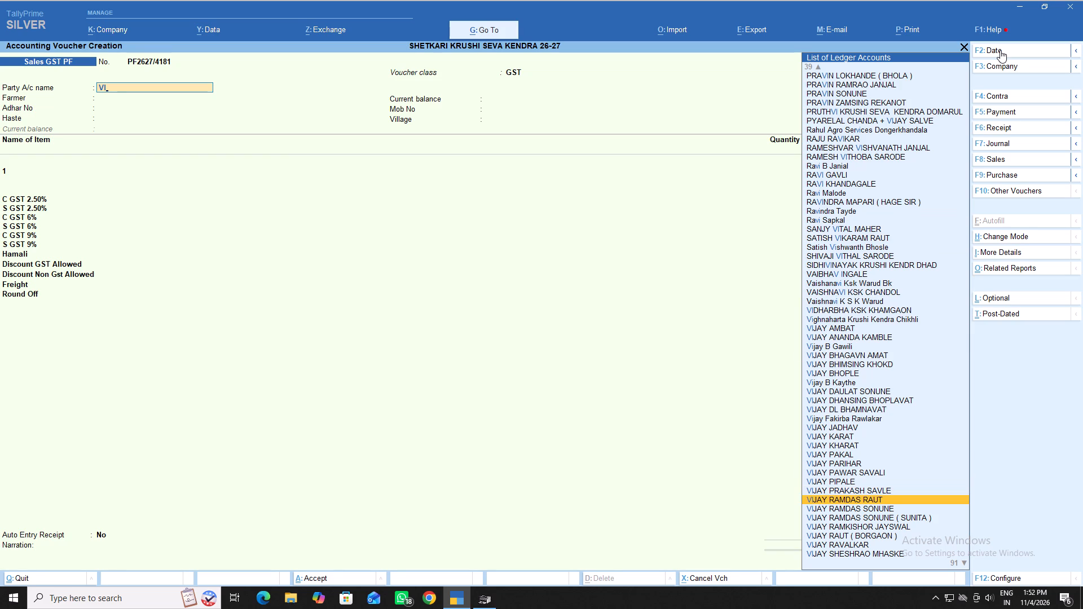
{"action": "key", "text": "Down"}
{"action": "key", "text": "Down"}
{"action": "key", "text": "Down"}
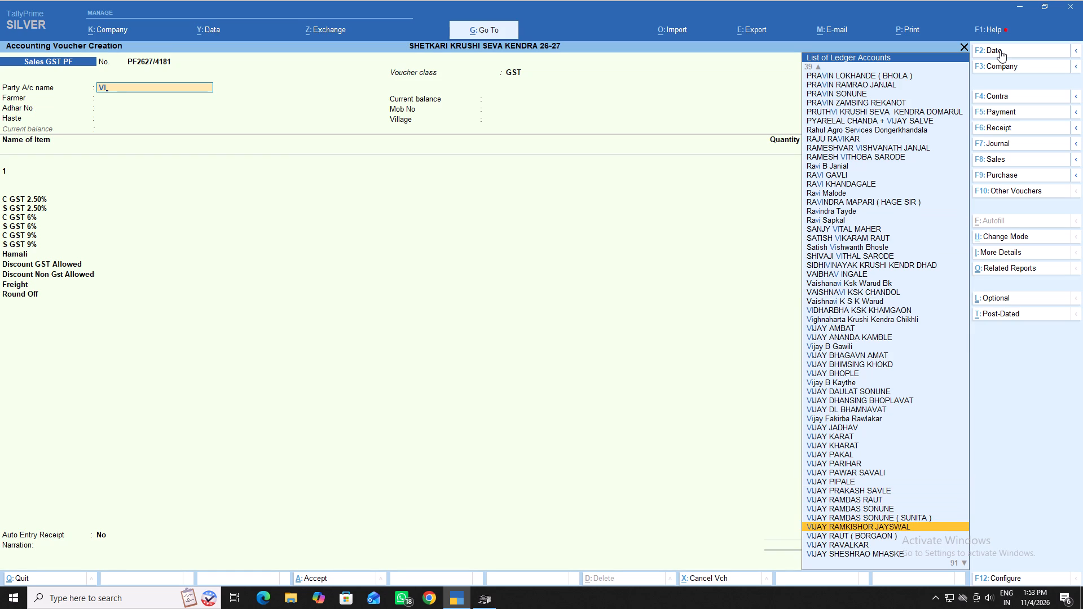
Look further through the ledger accounts matching "vi" for the new voucher's customer.
{"action": "key", "text": "Down"}
{"action": "key", "text": "Down"}
{"action": "key", "text": "Down"}
{"action": "key", "text": "Down"}
{"action": "key", "text": "Down"}
{"action": "key", "text": "Down"}
{"action": "key", "text": "Down"}
{"action": "key", "text": "Down"}
{"action": "key", "text": "Down"}
{"action": "key", "text": "Down"}
{"action": "key", "text": "Down"}
{"action": "key", "text": "Down"}
{"action": "key", "text": "Down"}
{"action": "key", "text": "Down"}
{"action": "key", "text": "Down"}
{"action": "key", "text": "Down"}
{"action": "key", "text": "Down"}
{"action": "key", "text": "Down"}
{"action": "key", "text": "Down"}
{"action": "key", "text": "Down"}
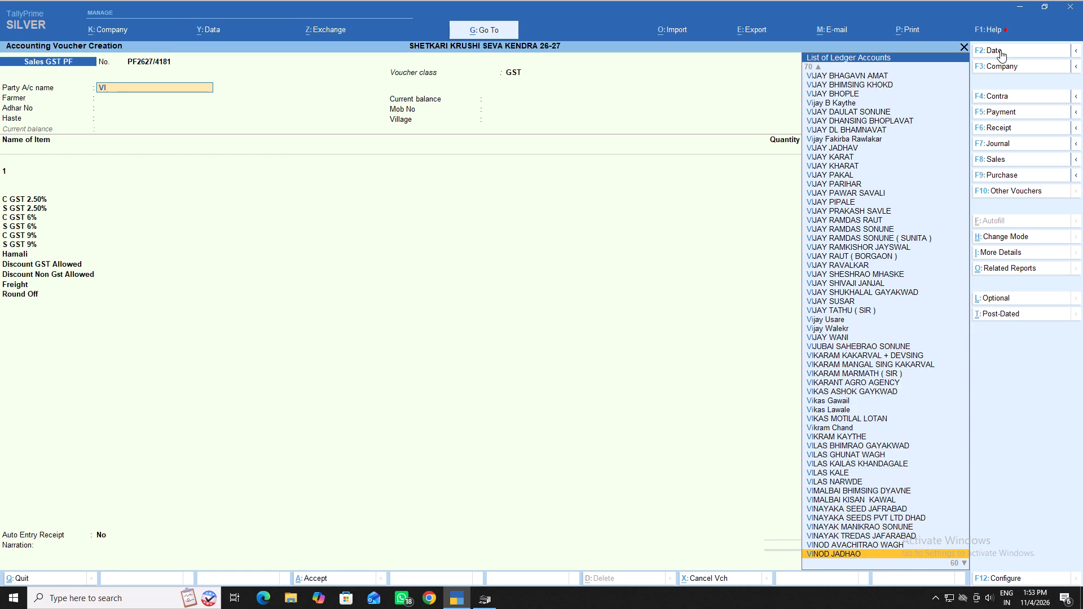
Widen the party filter to "V" and choose the Vishnu ledger marked (SONU) as customer, leaving the farmer and haste details blank.
{"action": "key", "text": "BackSpace"}
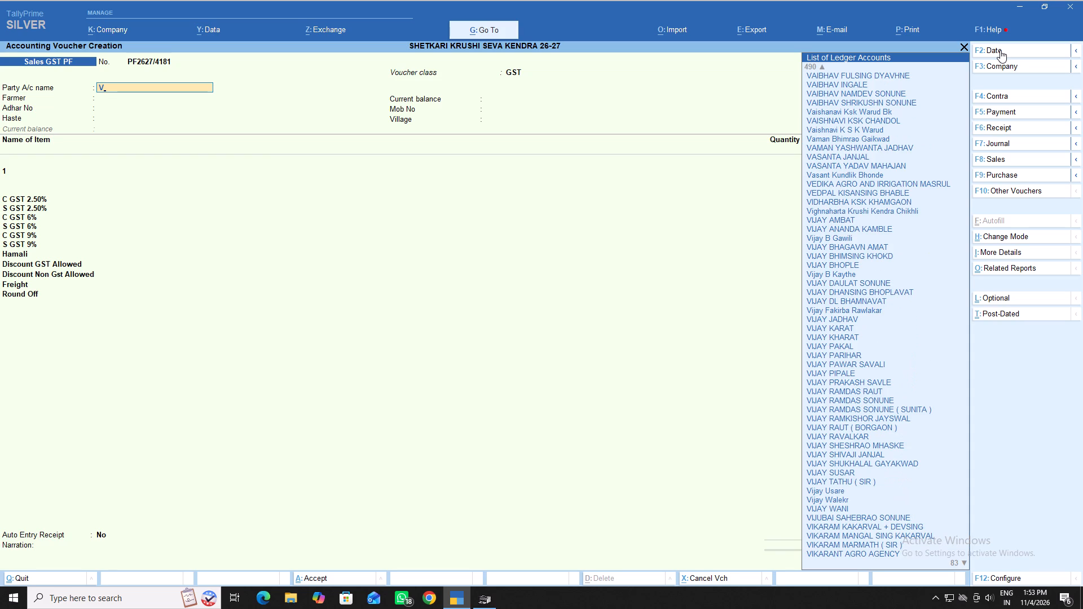
{"action": "key", "text": "Down"}
{"action": "key", "text": "Down"}
{"action": "key", "text": "Down"}
{"action": "key", "text": "Down"}
{"action": "key", "text": "Down"}
{"action": "key", "text": "Down"}
{"action": "key", "text": "Down"}
{"action": "key", "text": "Down"}
{"action": "key", "text": "Down"}
{"action": "key", "text": "Down"}
{"action": "key", "text": "Down"}
{"action": "key", "text": "Down"}
{"action": "key", "text": "Down"}
{"action": "key", "text": "Down"}
{"action": "key", "text": "Down"}
{"action": "key", "text": "Down"}
{"action": "key", "text": "Down"}
{"action": "key", "text": "Down"}
{"action": "key", "text": "Down"}
{"action": "key", "text": "Down"}
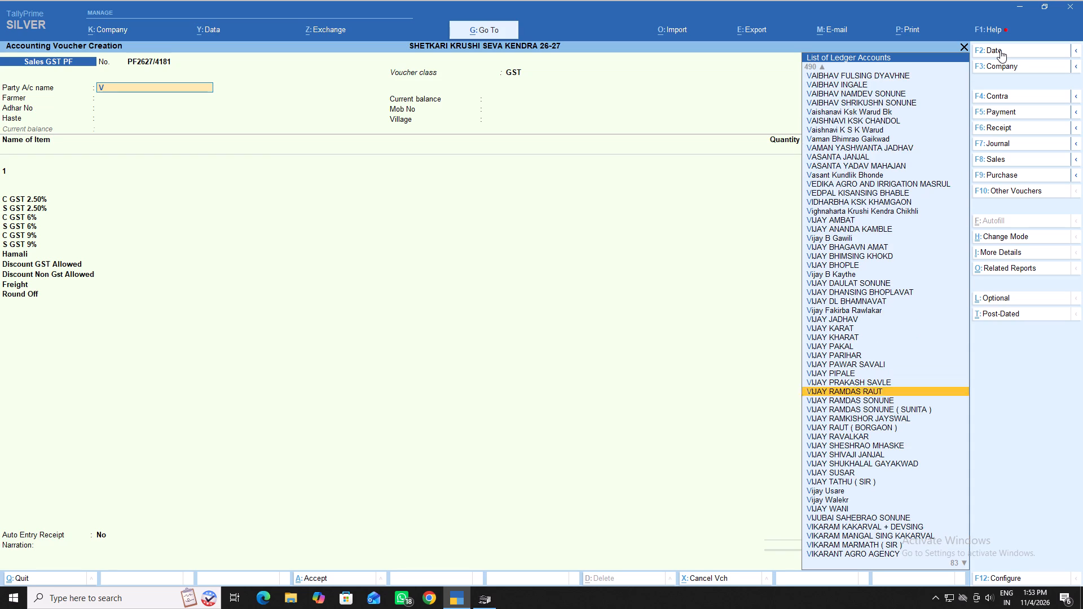
{"action": "key", "text": "Down"}
{"action": "key", "text": "Down"}
{"action": "key", "text": "Down"}
{"action": "key", "text": "Down"}
{"action": "key", "text": "Down"}
{"action": "key", "text": "Down"}
{"action": "key", "text": "Down"}
{"action": "key", "text": "Down"}
{"action": "key", "text": "Down"}
{"action": "key", "text": "Down"}
{"action": "key", "text": "Down"}
{"action": "key", "text": "Down"}
{"action": "key", "text": "Down"}
{"action": "key", "text": "Down"}
{"action": "key", "text": "Down"}
{"action": "key", "text": "Down"}
{"action": "key", "text": "Down"}
{"action": "key", "text": "Down"}
{"action": "key", "text": "Down"}
{"action": "key", "text": "Down"}
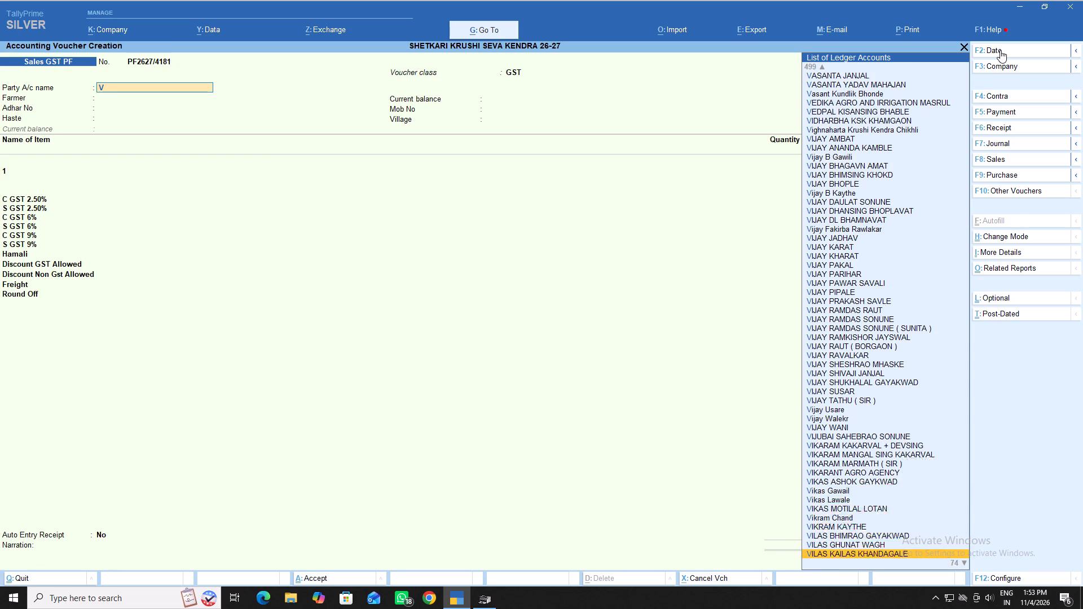
{"action": "key", "text": "Down"}
{"action": "key", "text": "Down"}
{"action": "key", "text": "Down"}
{"action": "key", "text": "Down"}
{"action": "key", "text": "Down"}
{"action": "key", "text": "Down"}
{"action": "key", "text": "Down"}
{"action": "key", "text": "Down"}
{"action": "key", "text": "Down"}
{"action": "key", "text": "Down"}
{"action": "key", "text": "Down"}
{"action": "key", "text": "Down"}
{"action": "key", "text": "Down"}
{"action": "key", "text": "Down"}
{"action": "key", "text": "Down"}
{"action": "key", "text": "Down"}
{"action": "key", "text": "Down"}
{"action": "key", "text": "Down"}
{"action": "key", "text": "Down"}
{"action": "key", "text": "Down"}
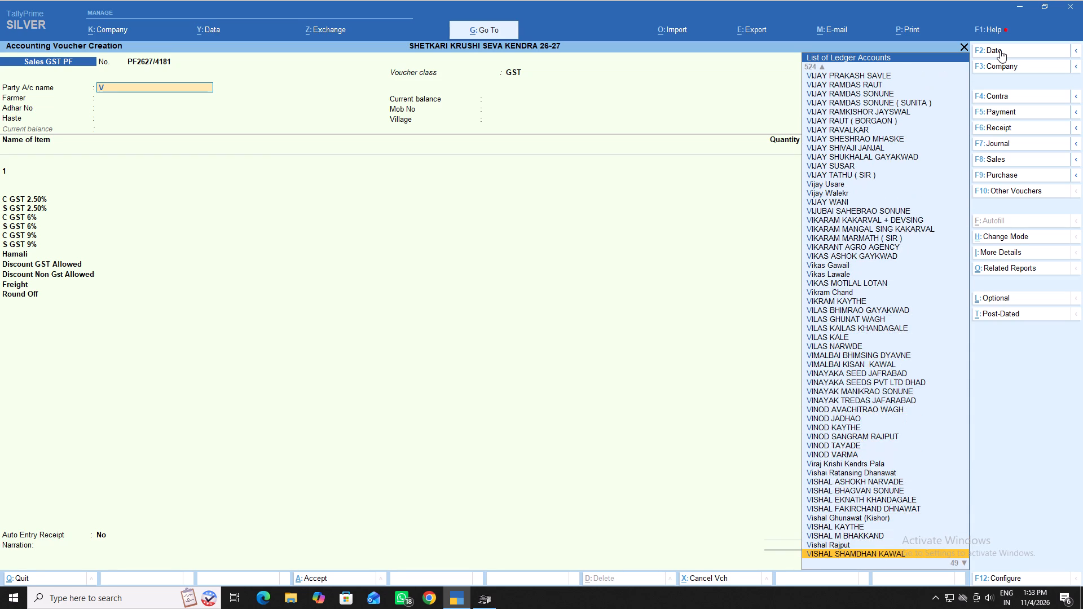
{"action": "key", "text": "Down"}
{"action": "key", "text": "Down"}
{"action": "key", "text": "Down"}
{"action": "key", "text": "Down"}
{"action": "key", "text": "Down"}
{"action": "key", "text": "Down"}
{"action": "key", "text": "Down"}
{"action": "key", "text": "Down"}
{"action": "key", "text": "Down"}
{"action": "key", "text": "Down"}
{"action": "key", "text": "Down"}
{"action": "key", "text": "Down"}
{"action": "key", "text": "Down"}
{"action": "key", "text": "Down"}
{"action": "key", "text": "Down"}
{"action": "key", "text": "Down"}
{"action": "key", "text": "Down"}
{"action": "key", "text": "Down"}
{"action": "key", "text": "Down"}
{"action": "key", "text": "Down"}
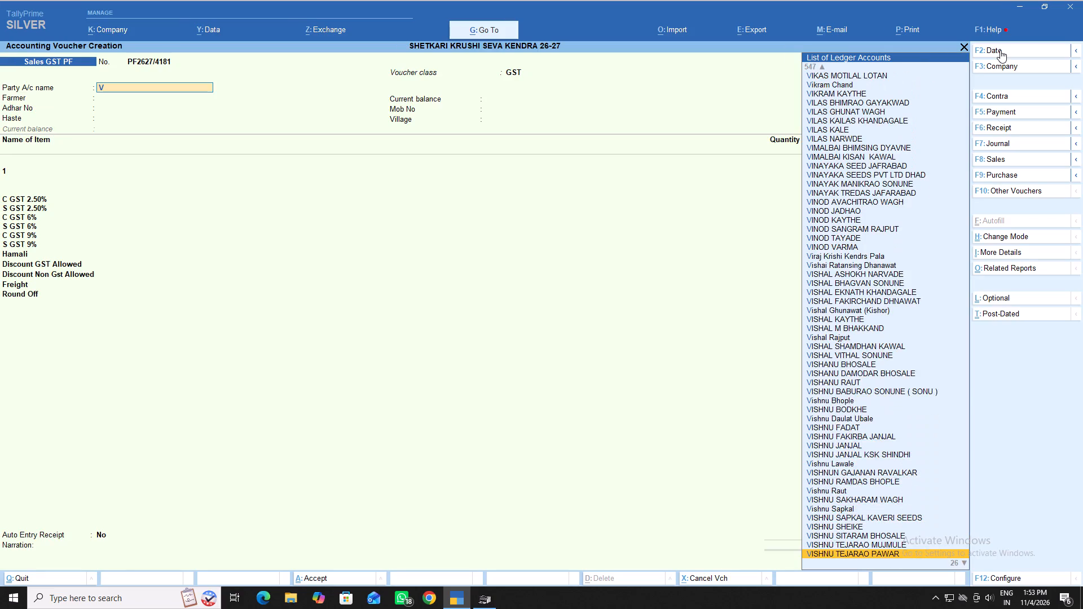
{"action": "key", "text": "Up"}
{"action": "key", "text": "Up"}
{"action": "key", "text": "Up"}
{"action": "key", "text": "Up"}
{"action": "key", "text": "Up"}
{"action": "key", "text": "Up"}
{"action": "key", "text": "Up"}
{"action": "key", "text": "Up"}
{"action": "key", "text": "Up"}
{"action": "key", "text": "Up"}
{"action": "key", "text": "Up"}
{"action": "key", "text": "Up"}
{"action": "key", "text": "Up"}
{"action": "key", "text": "Up"}
{"action": "key", "text": "Up"}
{"action": "key", "text": "Up"}
{"action": "key", "text": "Up"}
{"action": "key", "text": "Up"}
{"action": "key", "text": "Up"}
{"action": "key", "text": "Up"}
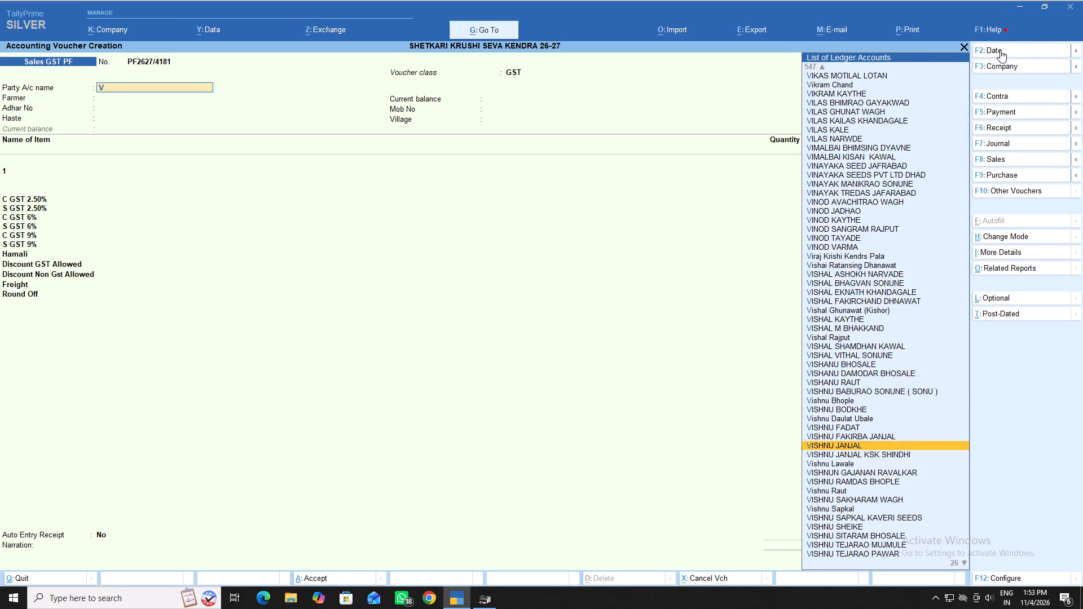
{"action": "key", "text": "Down"}
{"action": "key", "text": "Down"}
{"action": "key", "text": "Down"}
{"action": "key", "text": "Down"}
{"action": "key", "text": "Return"}
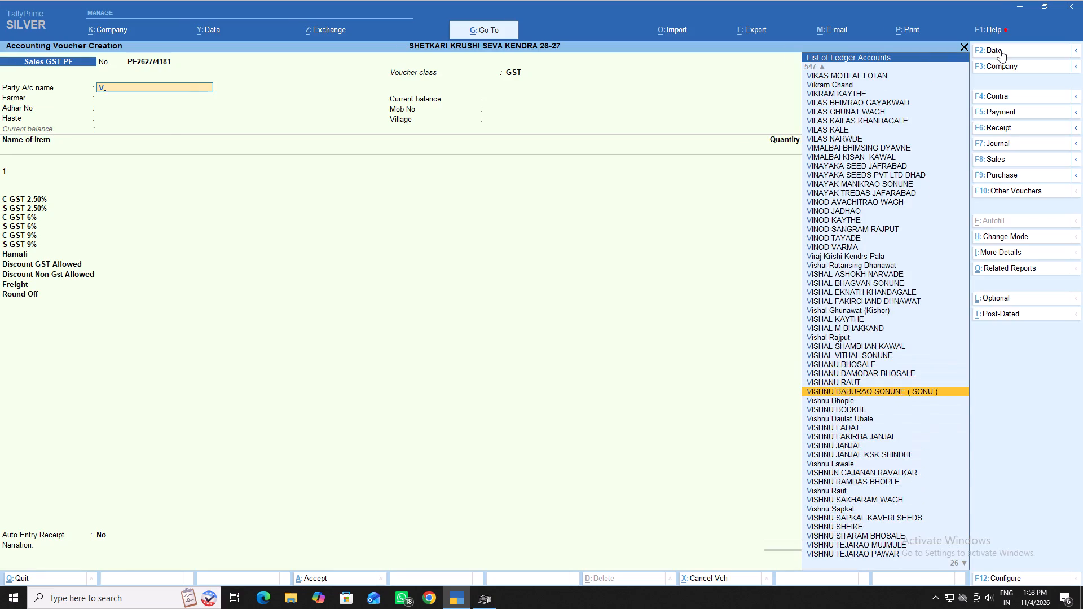
{"action": "key", "text": "Return"}
{"action": "key", "text": "Return"}
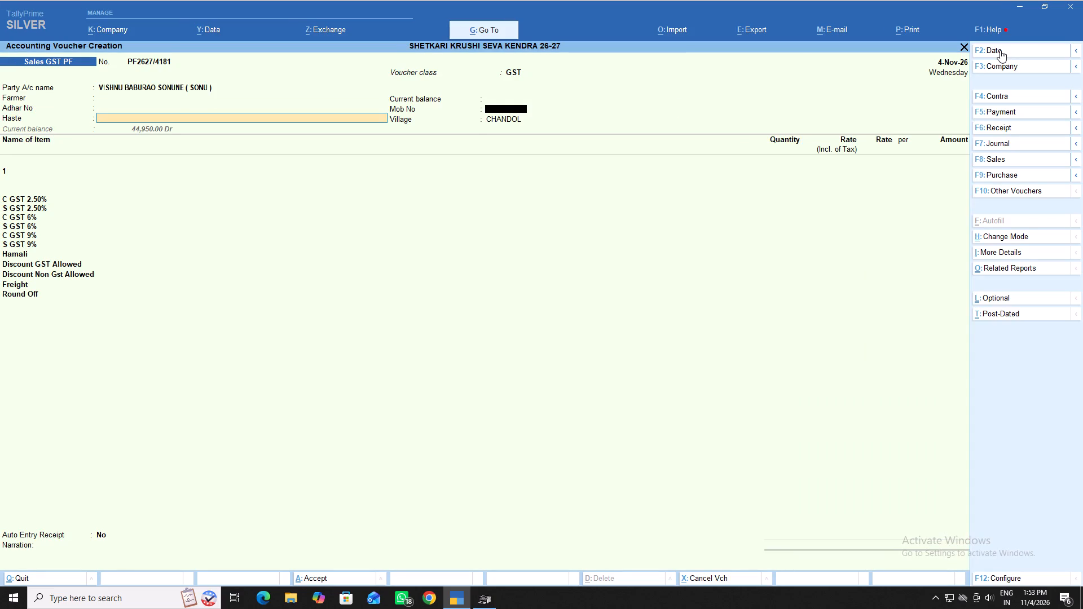
{"action": "key", "text": "Return"}
{"action": "key", "text": "Return"}
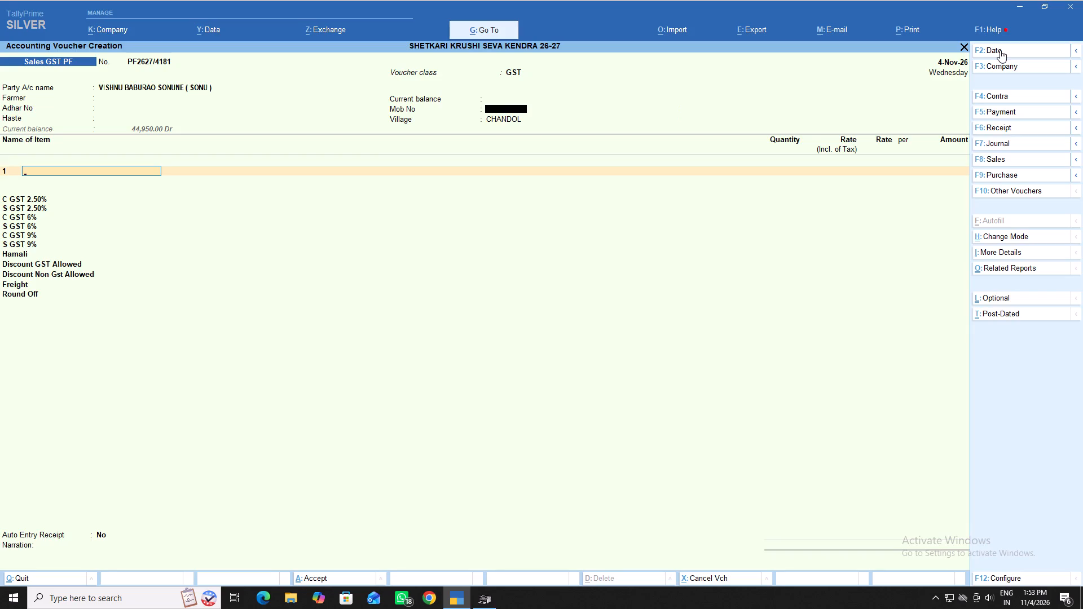
Add PENDOM 700ML from batch N-382/035 as the first item, quantity 1 NOS at a tax-inclusive rate of 450.
{"action": "key", "text": "p"}
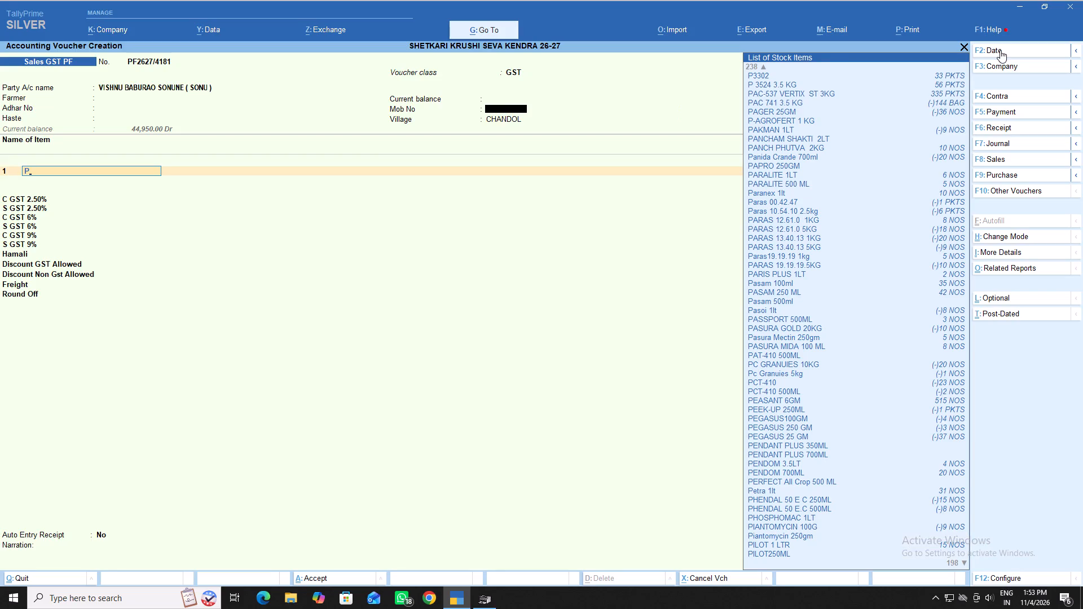
{"action": "key", "text": "e"}
{"action": "key", "text": "Down"}
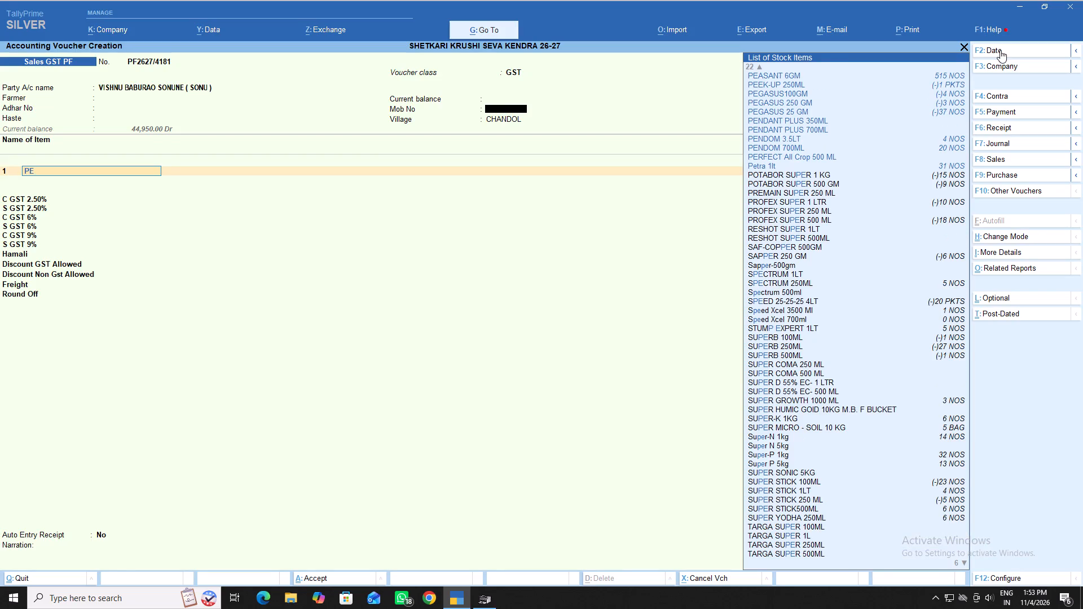
{"action": "key", "text": "Down"}
{"action": "key", "text": "Down"}
{"action": "key", "text": "Down"}
{"action": "key", "text": "Down"}
{"action": "key", "text": "Down"}
{"action": "key", "text": "Down"}
{"action": "key", "text": "Down"}
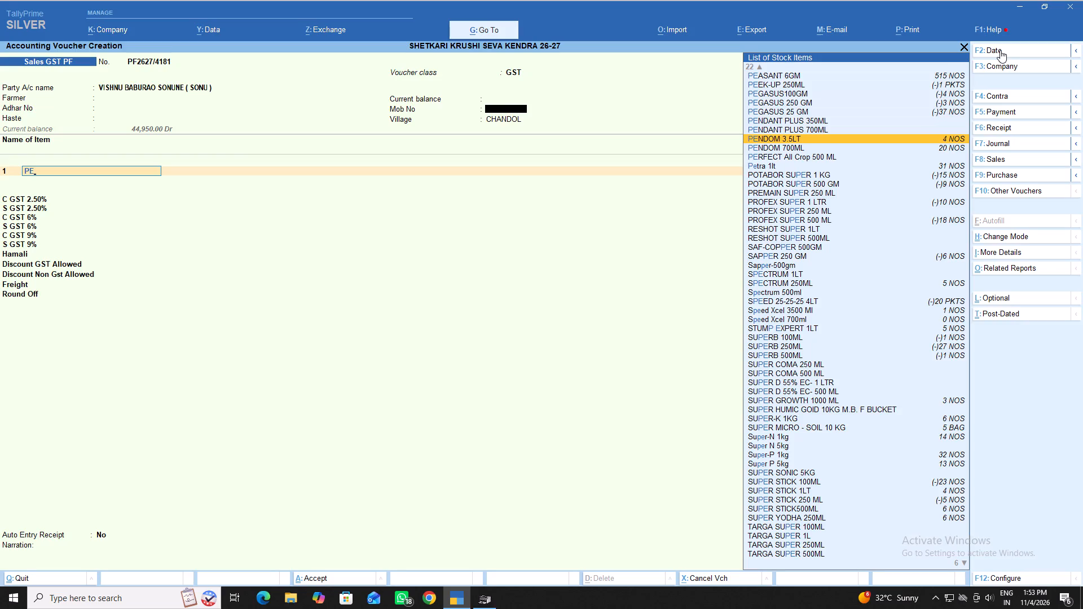
{"action": "key", "text": "Down"}
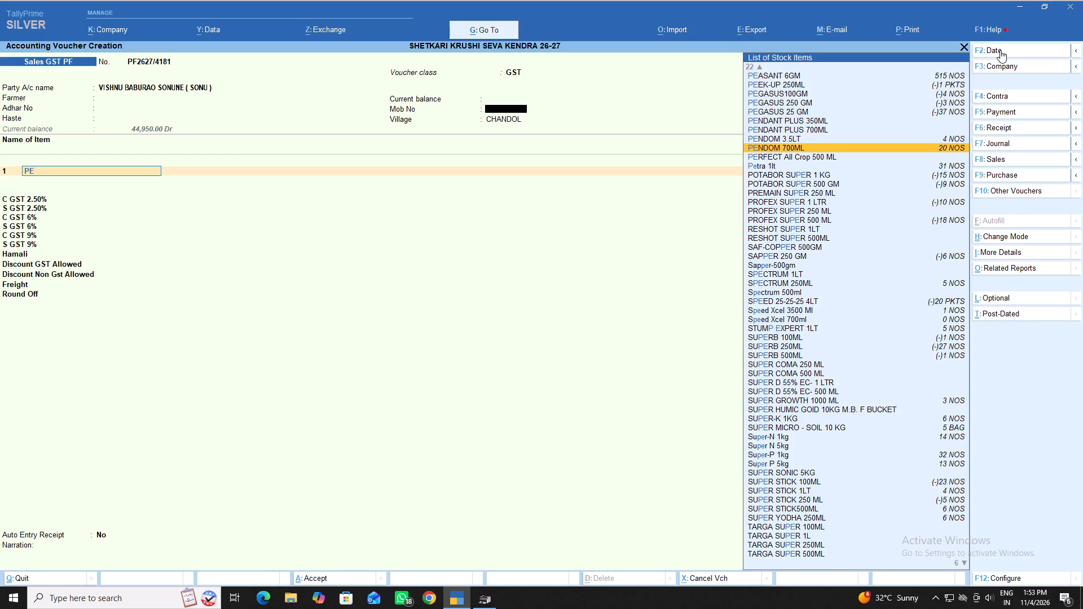
{"action": "key", "text": "Return"}
{"action": "key", "text": "Return"}
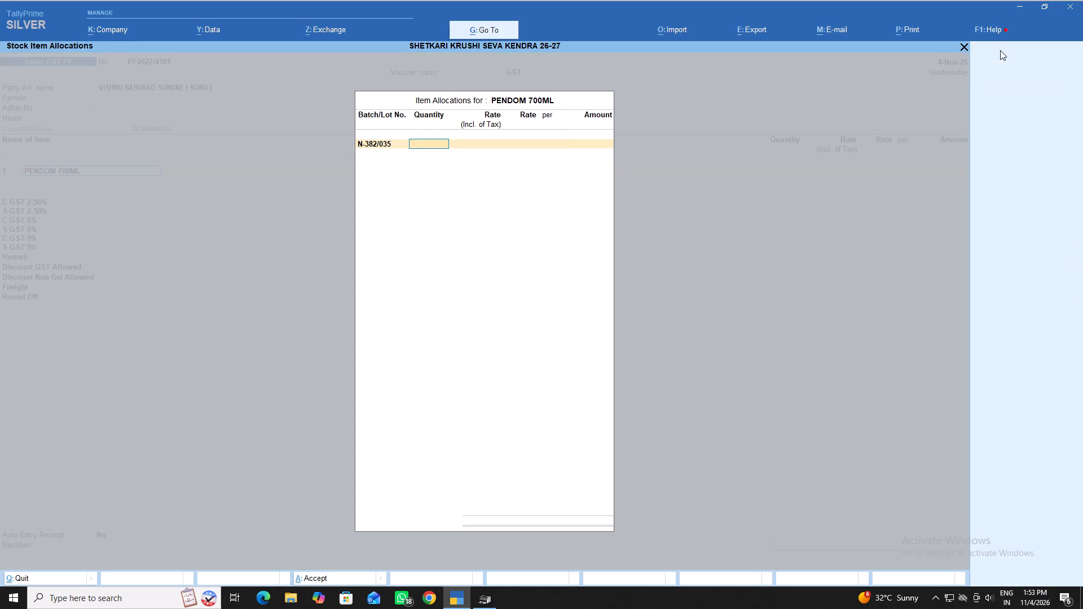
{"action": "key", "text": "1"}
{"action": "key", "text": "Return"}
{"action": "type", "text": "450"}
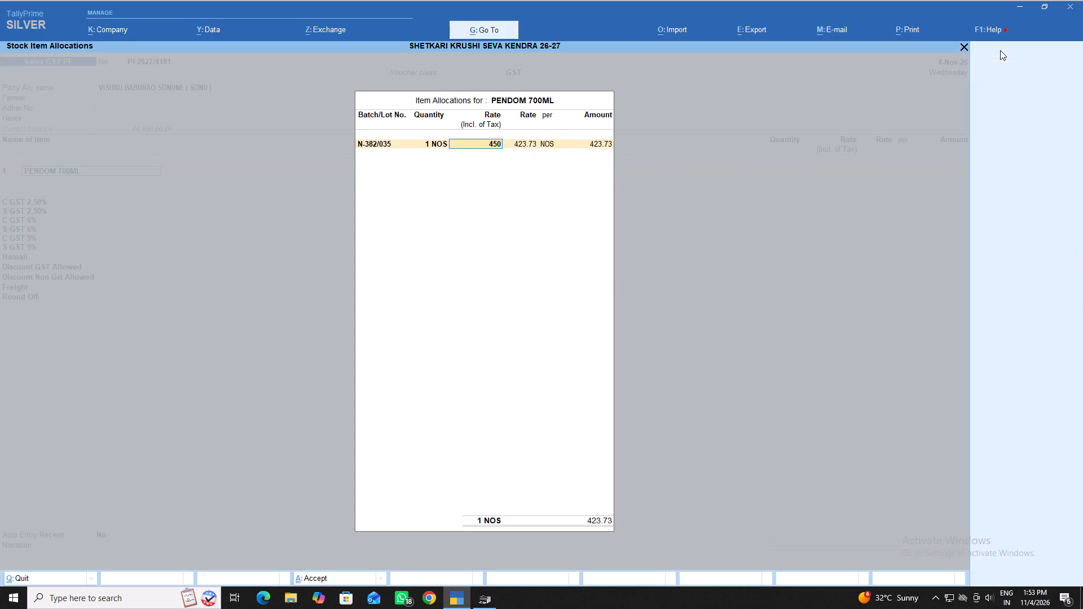
{"action": "key", "text": "Return"}
{"action": "key", "text": "Return"}
{"action": "key", "text": "Return"}
{"action": "key", "text": "Return"}
{"action": "key", "text": "Return"}
{"action": "key", "text": "Return"}
{"action": "key", "text": "Return"}
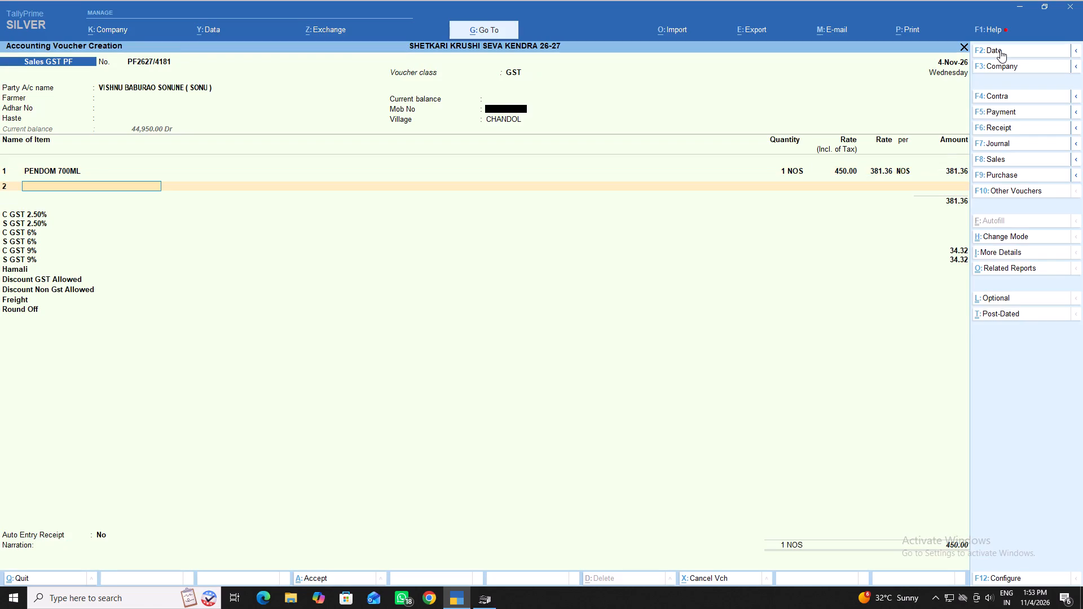
Add CROP KING 250 GM from batch Ck 2519 as the second item, quantity 1 NOS at a tax-inclusive rate of 500.
{"action": "type", "text": "CRO"}
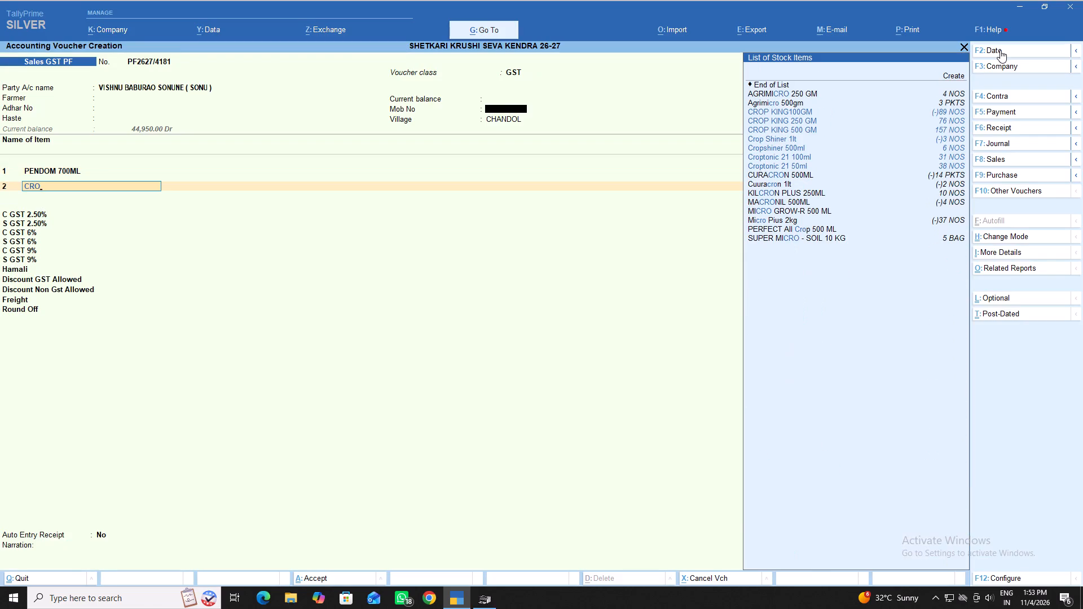
{"action": "key", "text": "Down"}
{"action": "key", "text": "Down"}
{"action": "key", "text": "Return"}
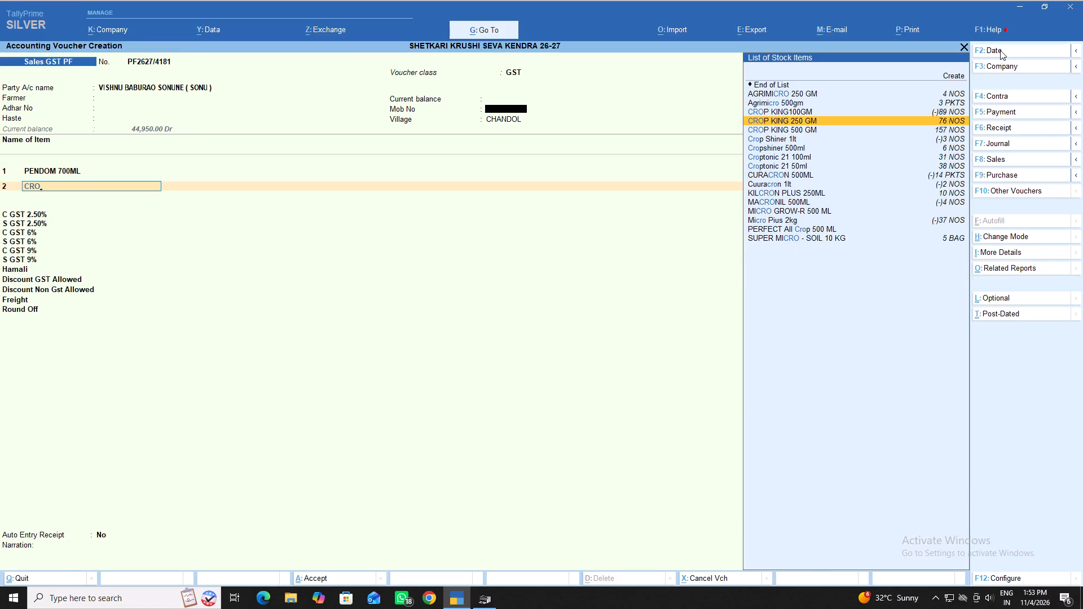
{"action": "key", "text": "Down"}
{"action": "key", "text": "Down"}
{"action": "key", "text": "Return"}
{"action": "key", "text": "1"}
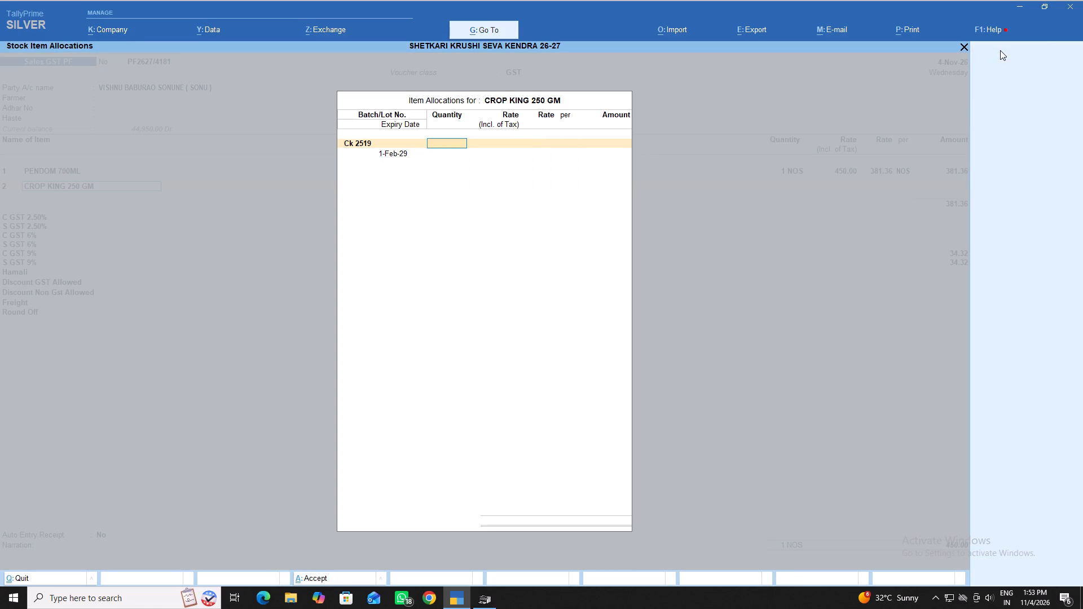
{"action": "key", "text": "Return"}
{"action": "type", "text": "500"}
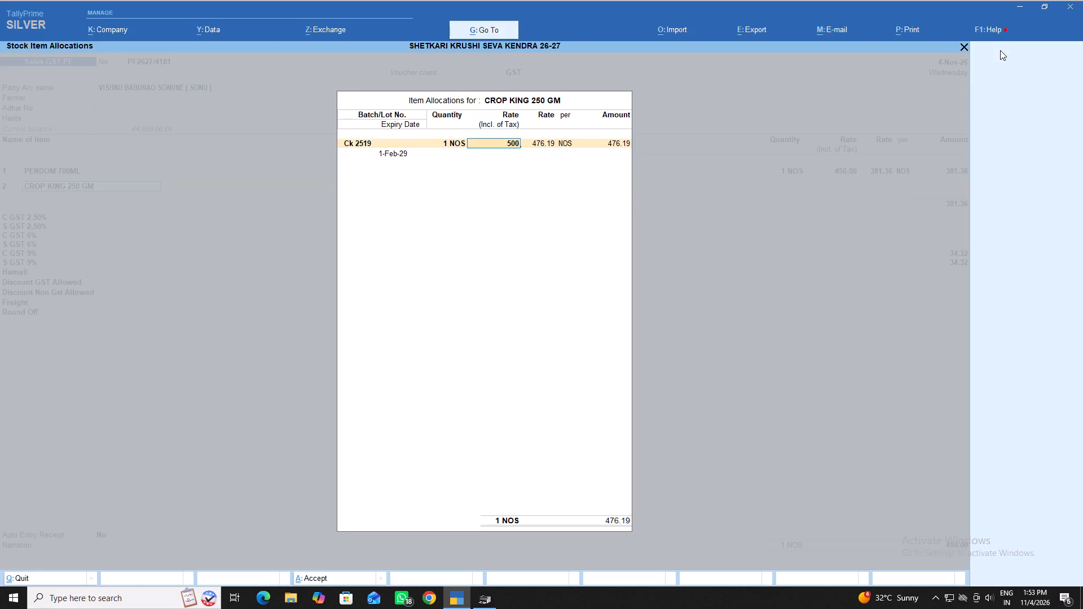
{"action": "key", "text": "Return"}
{"action": "key", "text": "Return"}
{"action": "key", "text": "Return"}
{"action": "key", "text": "Return"}
{"action": "key", "text": "Return"}
{"action": "key", "text": "Return"}
{"action": "key", "text": "Return"}
{"action": "key", "text": "Return"}
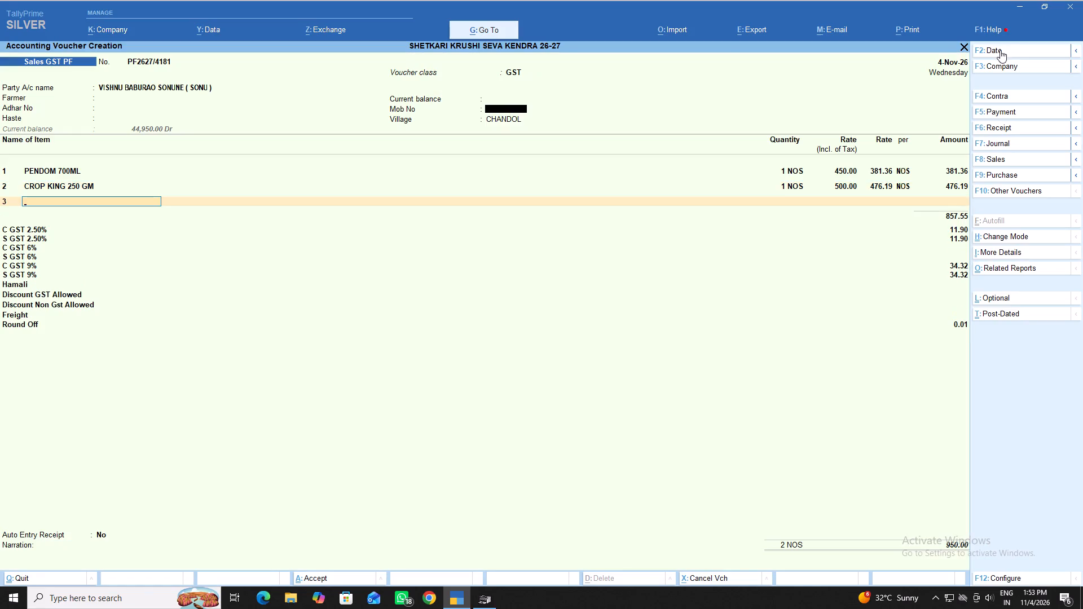
Filter the stock items by "SP" and choose SPRINT 250 GM as the third item.
{"action": "type", "text": "SP"}
{"action": "key", "text": "Down"}
{"action": "key", "text": "Down"}
{"action": "key", "text": "Down"}
{"action": "key", "text": "Down"}
{"action": "key", "text": "Down"}
{"action": "key", "text": "Down"}
{"action": "key", "text": "Down"}
{"action": "key", "text": "Down"}
{"action": "key", "text": "Down"}
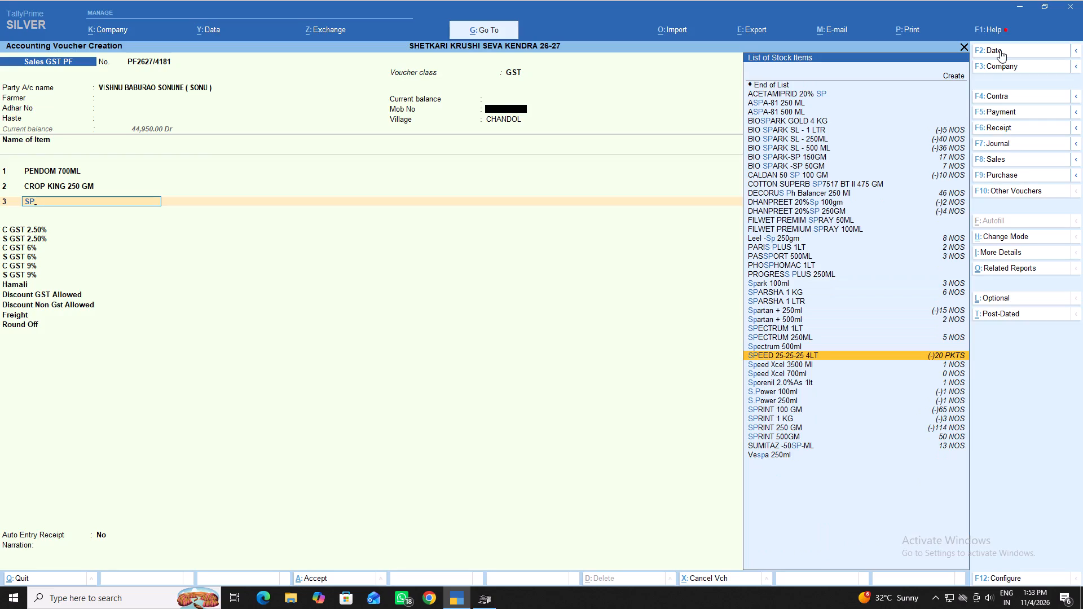
{"action": "key", "text": "Down"}
{"action": "key", "text": "Down"}
{"action": "key", "text": "Down"}
{"action": "key", "text": "Down"}
{"action": "key", "text": "Down"}
{"action": "key", "text": "Down"}
{"action": "key", "text": "Down"}
{"action": "key", "text": "Down"}
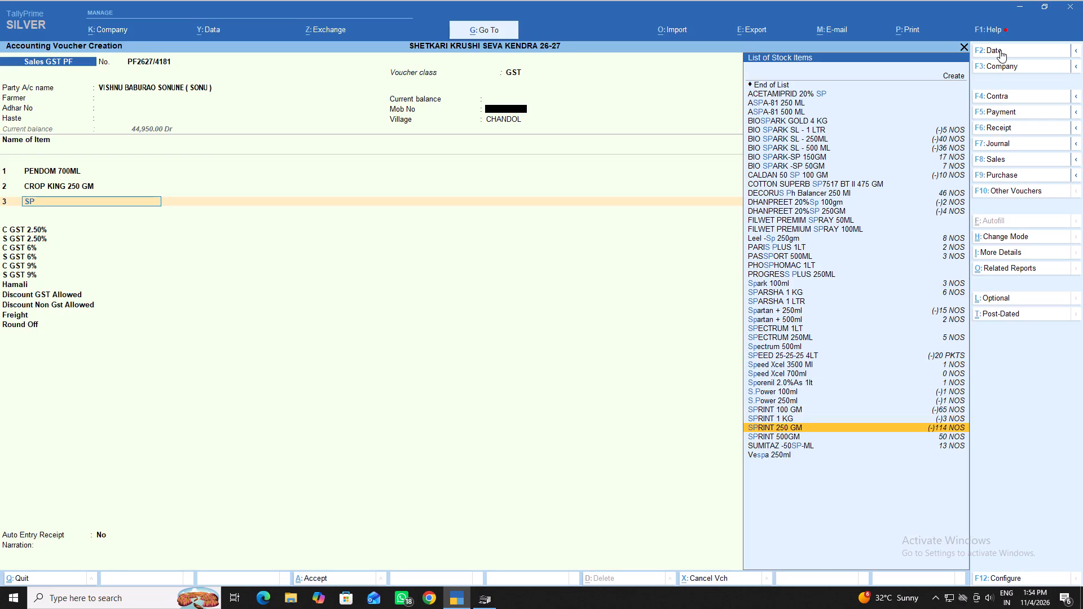
{"action": "key", "text": "Return"}
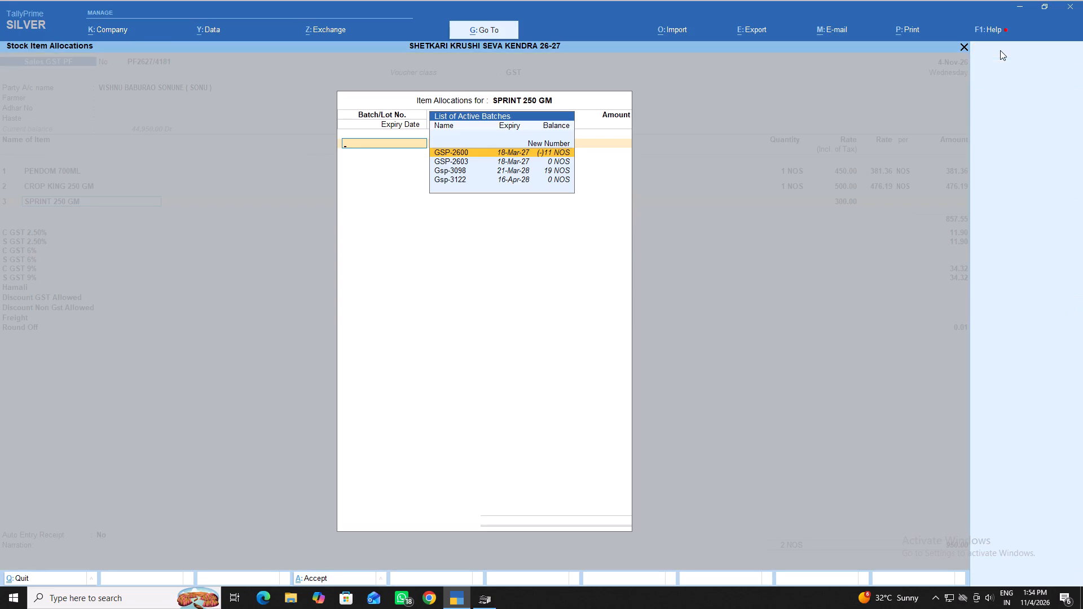
Allocate SPRINT 250 GM from batch Gsp-3098, quantity 1 NOS at a tax-inclusive rate of 270.
{"action": "key", "text": "Down"}
{"action": "key", "text": "Down"}
{"action": "key", "text": "Return"}
{"action": "key", "text": "1"}
{"action": "key", "text": "Return"}
{"action": "key", "text": "2"}
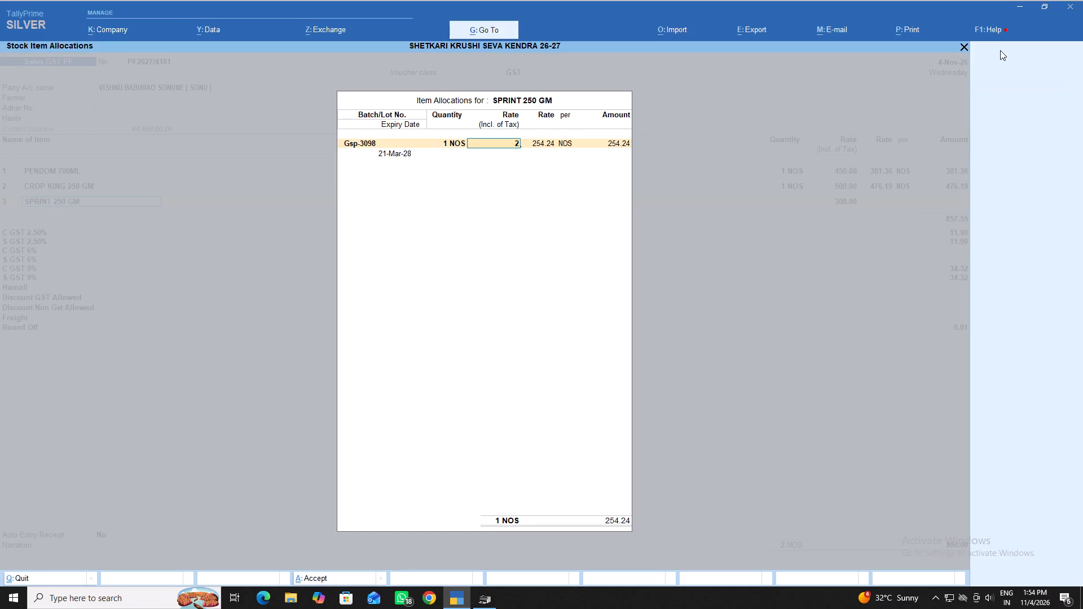
{"action": "type", "text": "70"}
{"action": "key", "text": "Return"}
{"action": "key", "text": "Return"}
{"action": "key", "text": "Return"}
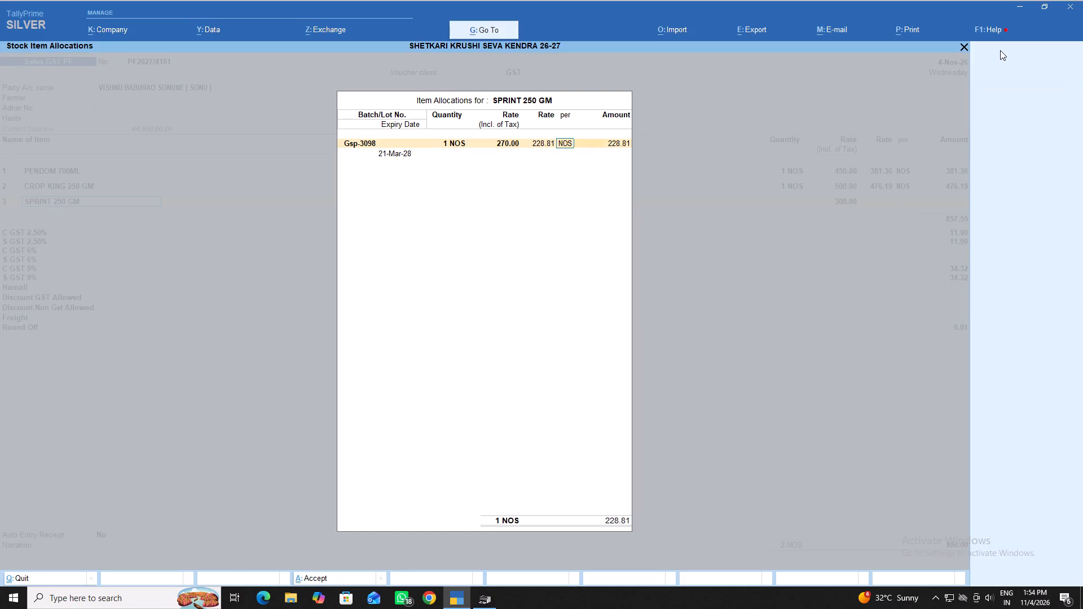
{"action": "key", "text": "Return"}
{"action": "key", "text": "Return"}
{"action": "key", "text": "Return"}
{"action": "key", "text": "Return"}
{"action": "key", "text": "Return"}
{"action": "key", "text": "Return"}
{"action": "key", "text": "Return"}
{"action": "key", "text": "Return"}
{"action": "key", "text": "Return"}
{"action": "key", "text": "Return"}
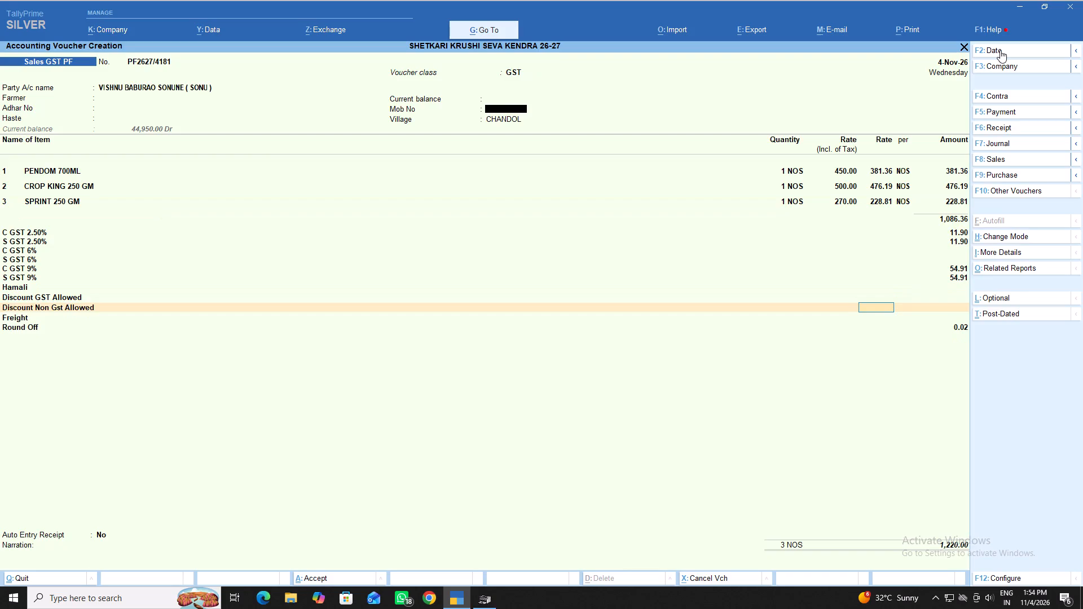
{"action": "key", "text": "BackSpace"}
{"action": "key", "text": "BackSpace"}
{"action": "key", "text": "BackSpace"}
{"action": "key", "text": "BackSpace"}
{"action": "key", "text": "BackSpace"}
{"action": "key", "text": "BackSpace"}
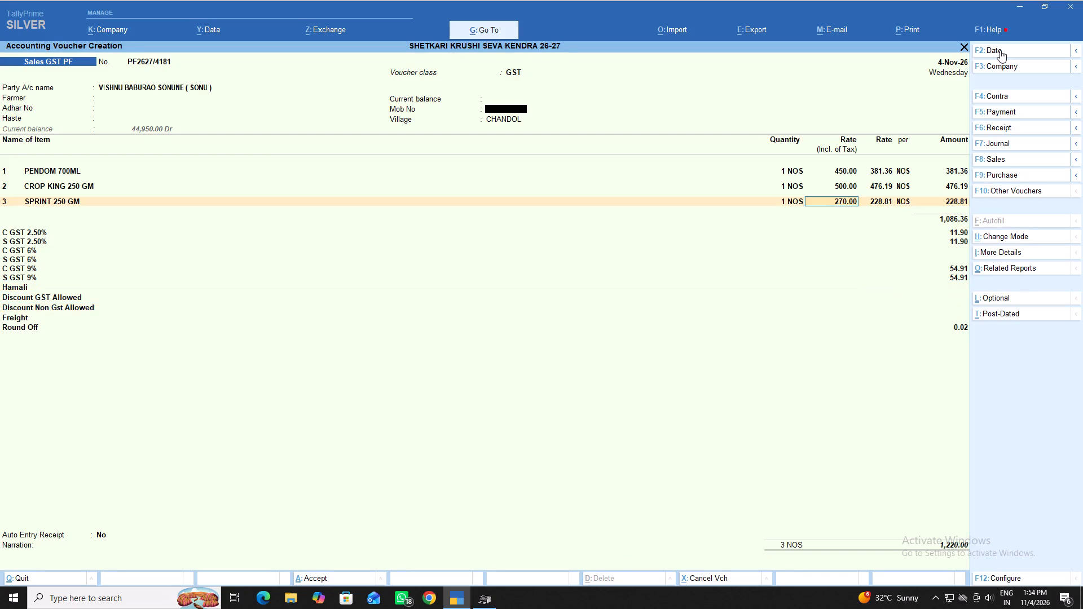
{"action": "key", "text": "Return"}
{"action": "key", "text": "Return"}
Add PARAS 12.61.0 1KG from batch AOSI as the fourth item, quantity 3 NOS at a tax-inclusive rate of 150.
{"action": "type", "text": "12.61"}
{"action": "key", "text": "Down"}
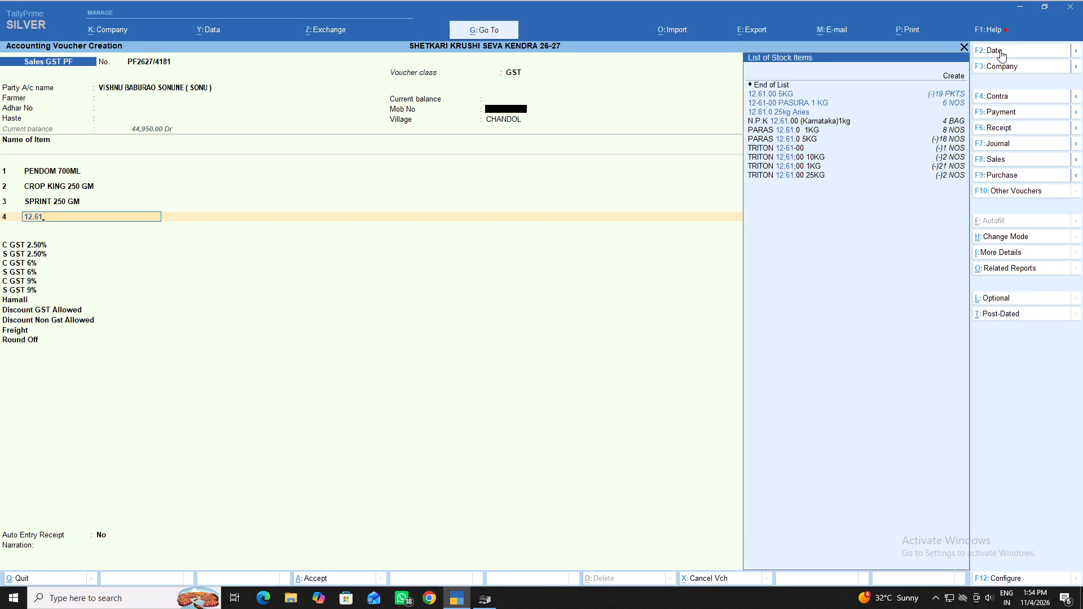
{"action": "key", "text": "Down"}
{"action": "key", "text": "Down"}
{"action": "key", "text": "Down"}
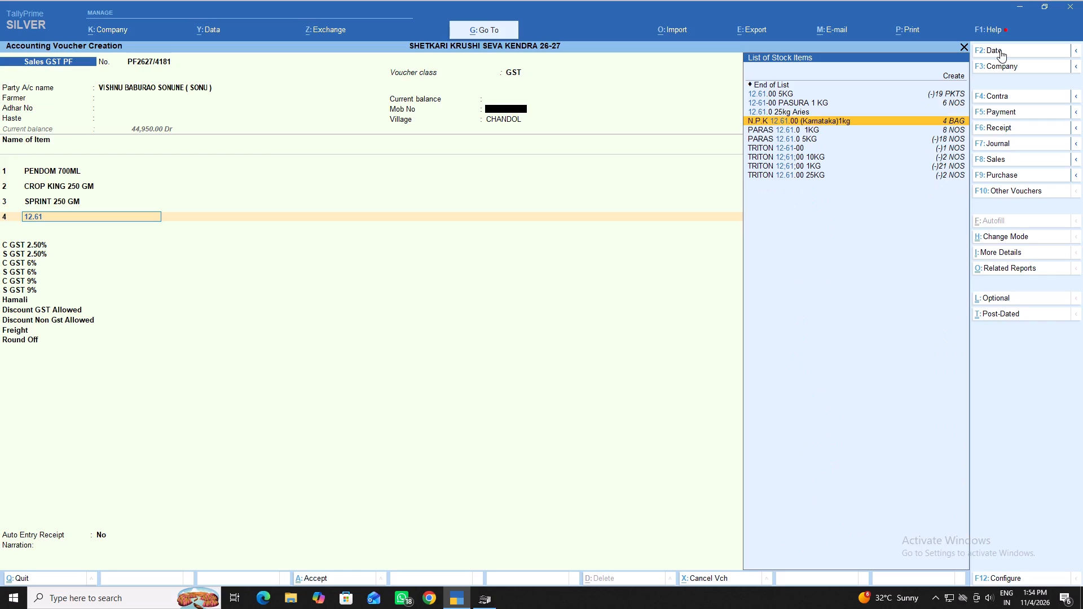
{"action": "key", "text": "Down"}
{"action": "key", "text": "Return"}
{"action": "key", "text": "Return"}
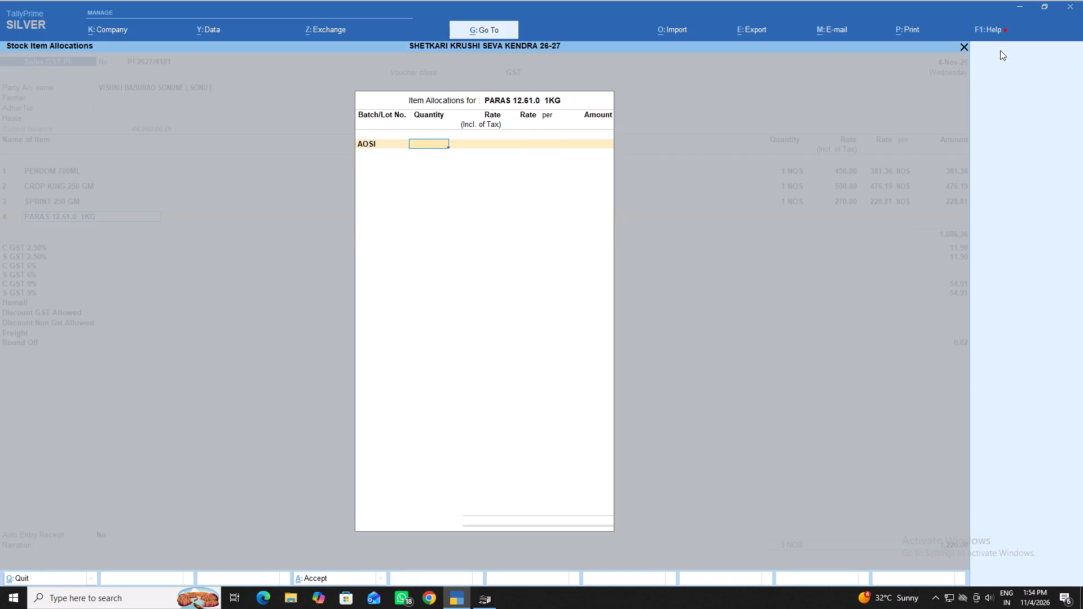
{"action": "key", "text": "3"}
{"action": "key", "text": "Return"}
{"action": "type", "text": "150"}
{"action": "key", "text": "Return"}
{"action": "key", "text": "Return"}
{"action": "key", "text": "Return"}
{"action": "key", "text": "Return"}
{"action": "key", "text": "Return"}
{"action": "key", "text": "Return"}
{"action": "key", "text": "Return"}
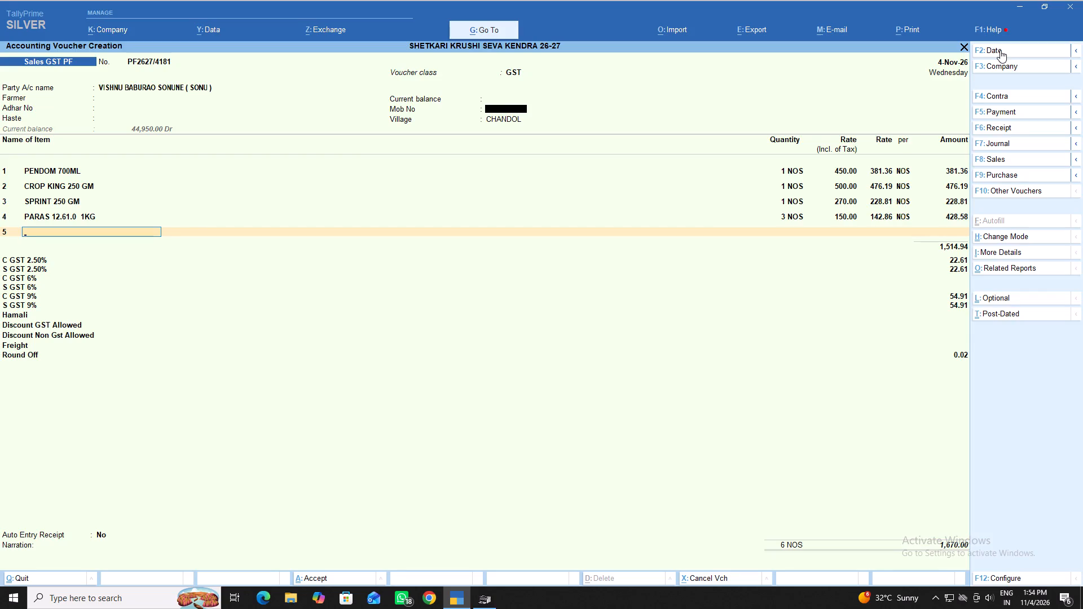
Close the item list, leave hamali, discounts, freight and narration blank with Auto Entry Receipt at No, and save the sales voucher.
{"action": "key", "text": "Return"}
{"action": "key", "text": "Return"}
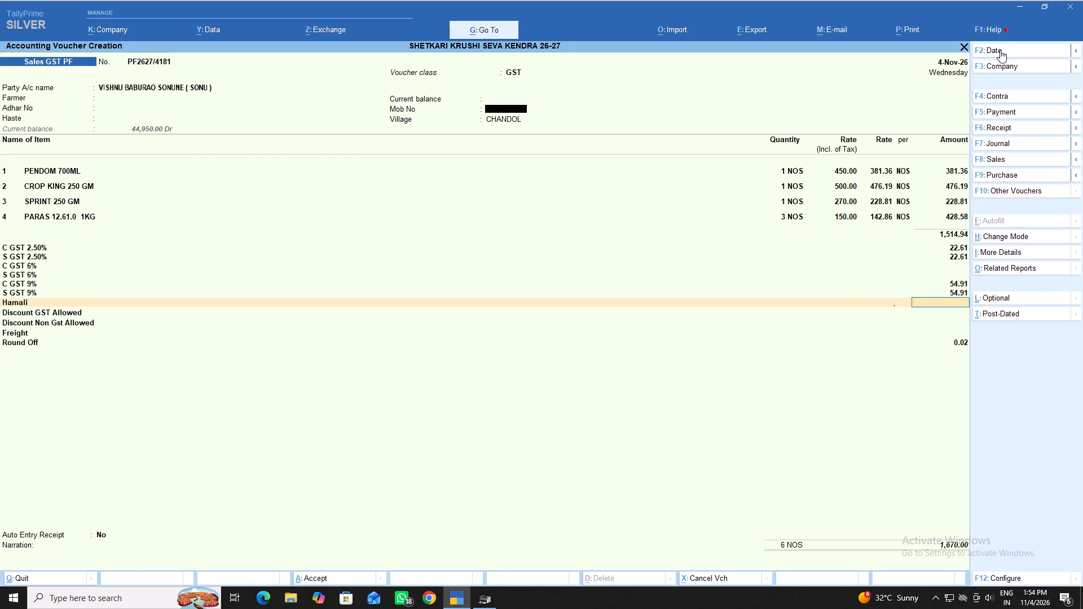
{"action": "key", "text": "Return"}
{"action": "key", "text": "Return"}
{"action": "key", "text": "Return"}
{"action": "key", "text": "Return"}
{"action": "key", "text": "Return"}
{"action": "key", "text": "Return"}
{"action": "key", "text": "Return"}
{"action": "key", "text": "Return"}
{"action": "key", "text": "Return"}
{"action": "key", "text": "Return"}
{"action": "key", "text": "Return"}
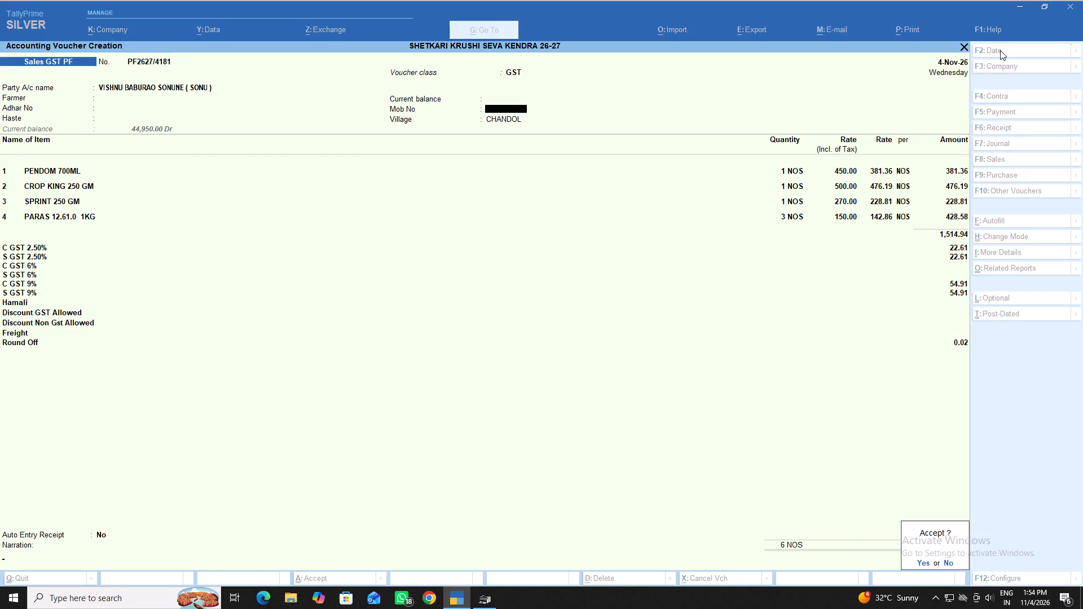
{"action": "key", "text": "Return"}
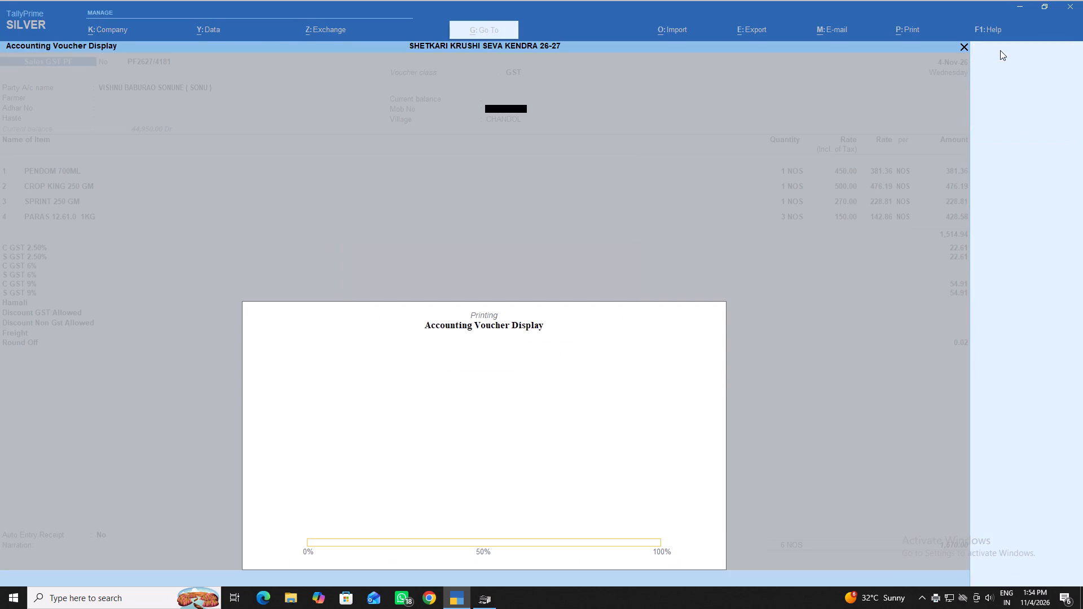
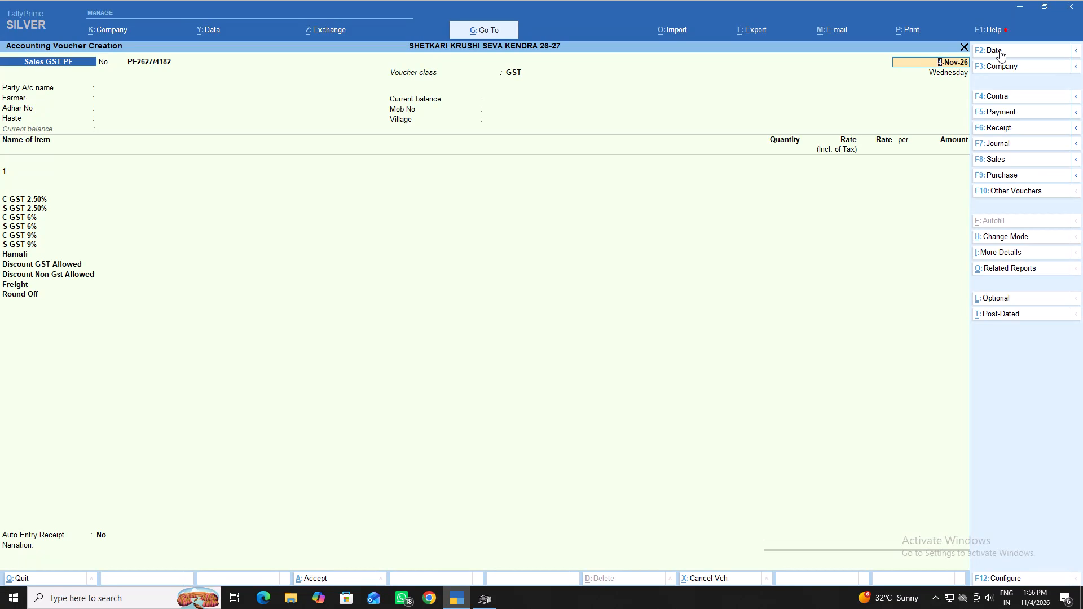
Leave the blank Sales GST PF voucher and open the Ledger Statement report's ledger selection.
{"action": "key", "text": "Escape"}
{"action": "key", "text": "Escape"}
{"action": "key", "text": "Escape"}
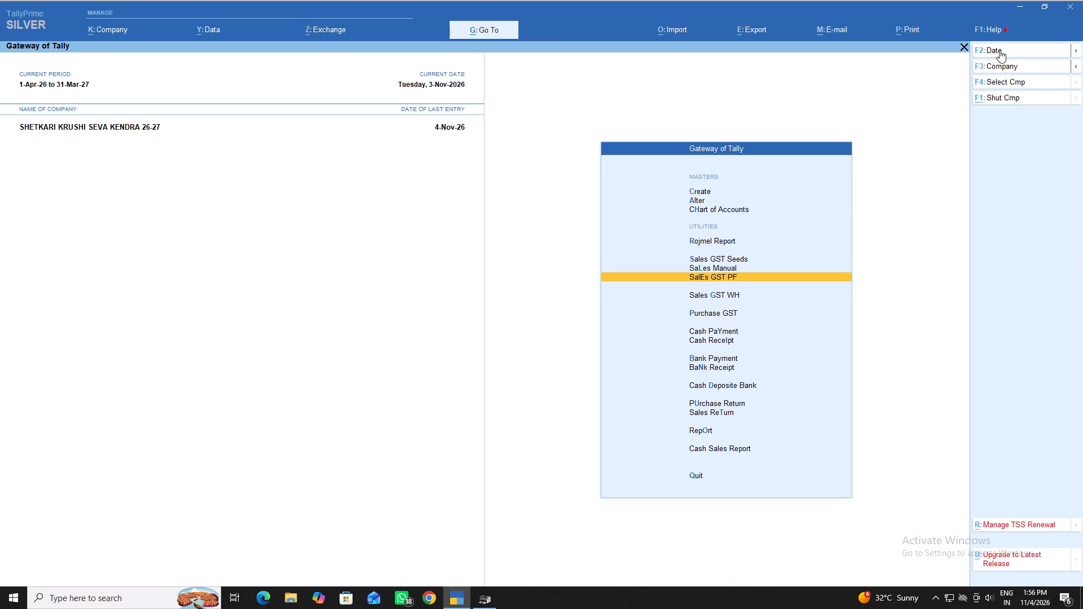
{"action": "key", "text": "Down"}
{"action": "key", "text": "Down"}
{"action": "key", "text": "Down"}
{"action": "key", "text": "Down"}
{"action": "key", "text": "Down"}
{"action": "key", "text": "Down"}
{"action": "key", "text": "Down"}
{"action": "key", "text": "Down"}
{"action": "key", "text": "Down"}
{"action": "key", "text": "Down"}
{"action": "key", "text": "Return"}
{"action": "key", "text": "Down"}
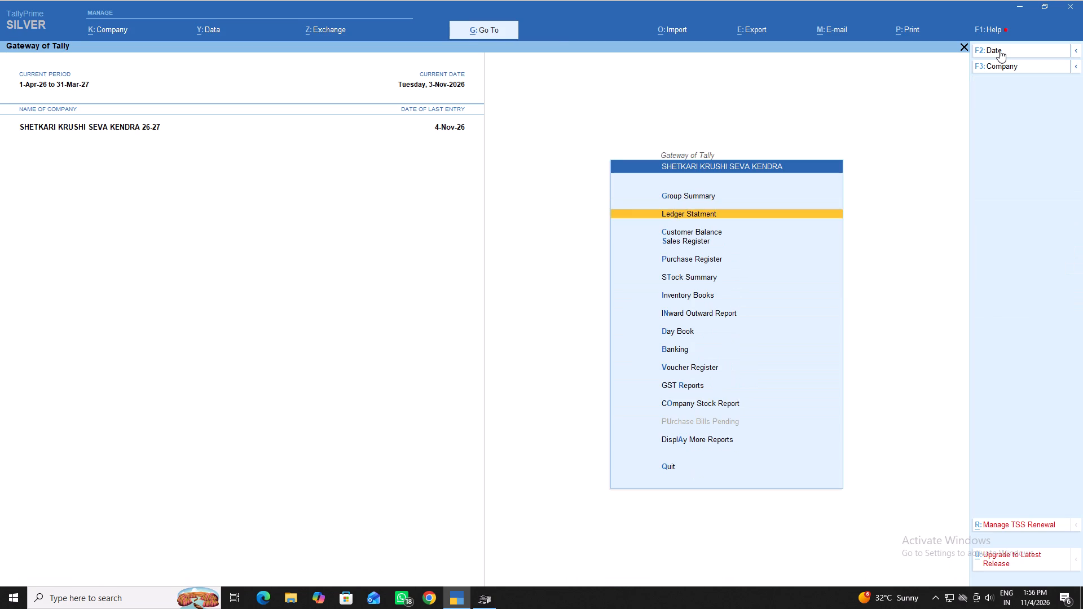
{"action": "key", "text": "Return"}
Find the Vishnu (SONU) ledger among the names starting with V and open its ledger vouchers.
{"action": "type", "text": "VI"}
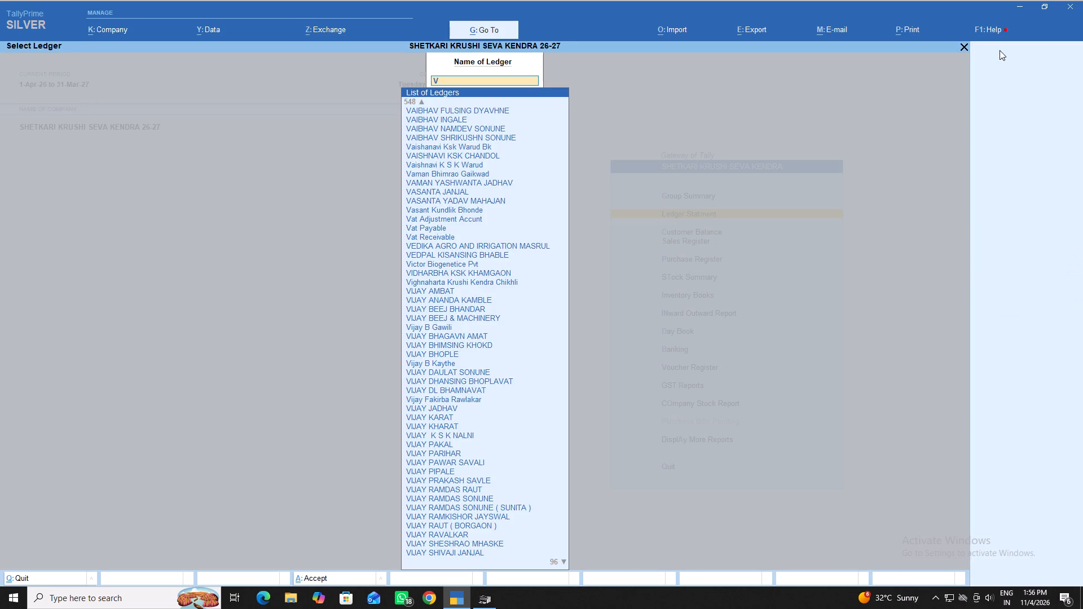
{"action": "key", "text": "Down"}
{"action": "key", "text": "Down"}
{"action": "key", "text": "Down"}
{"action": "key", "text": "Down"}
{"action": "key", "text": "Down"}
{"action": "key", "text": "Down"}
{"action": "key", "text": "Down"}
{"action": "key", "text": "Down"}
{"action": "key", "text": "Down"}
{"action": "key", "text": "Down"}
{"action": "key", "text": "Down"}
{"action": "key", "text": "Down"}
{"action": "key", "text": "Down"}
{"action": "key", "text": "Down"}
{"action": "key", "text": "Down"}
{"action": "key", "text": "Down"}
{"action": "key", "text": "Down"}
{"action": "key", "text": "Down"}
{"action": "key", "text": "Down"}
{"action": "key", "text": "Down"}
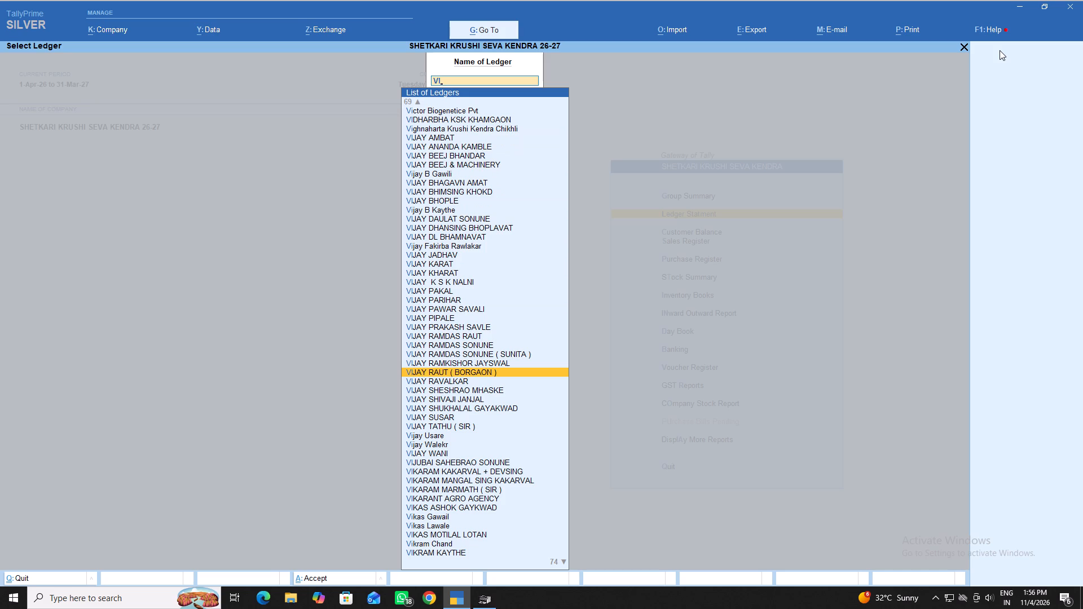
{"action": "key", "text": "BackSpace"}
{"action": "key", "text": "Down"}
{"action": "key", "text": "Down"}
{"action": "key", "text": "Down"}
{"action": "key", "text": "Down"}
{"action": "key", "text": "Down"}
{"action": "key", "text": "Down"}
{"action": "key", "text": "Down"}
{"action": "key", "text": "Down"}
{"action": "key", "text": "Down"}
{"action": "key", "text": "Down"}
{"action": "key", "text": "Down"}
{"action": "key", "text": "Down"}
{"action": "key", "text": "Down"}
{"action": "key", "text": "Down"}
{"action": "key", "text": "Down"}
{"action": "key", "text": "Down"}
{"action": "key", "text": "Down"}
{"action": "key", "text": "Down"}
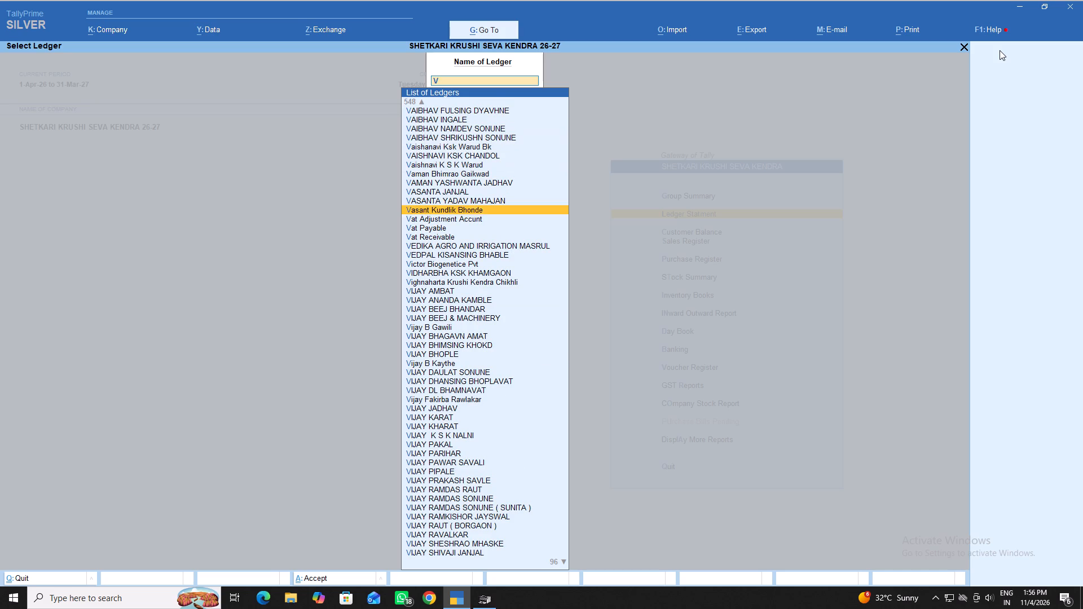
{"action": "key", "text": "Down"}
{"action": "key", "text": "Down"}
{"action": "key", "text": "Down"}
{"action": "key", "text": "Down"}
{"action": "key", "text": "Down"}
{"action": "key", "text": "Down"}
{"action": "key", "text": "Down"}
{"action": "key", "text": "Down"}
{"action": "key", "text": "Down"}
{"action": "key", "text": "Down"}
{"action": "key", "text": "Down"}
{"action": "key", "text": "Down"}
{"action": "key", "text": "Down"}
{"action": "key", "text": "Down"}
{"action": "key", "text": "Down"}
{"action": "key", "text": "Down"}
{"action": "key", "text": "Down"}
{"action": "key", "text": "Down"}
{"action": "key", "text": "Down"}
{"action": "key", "text": "Down"}
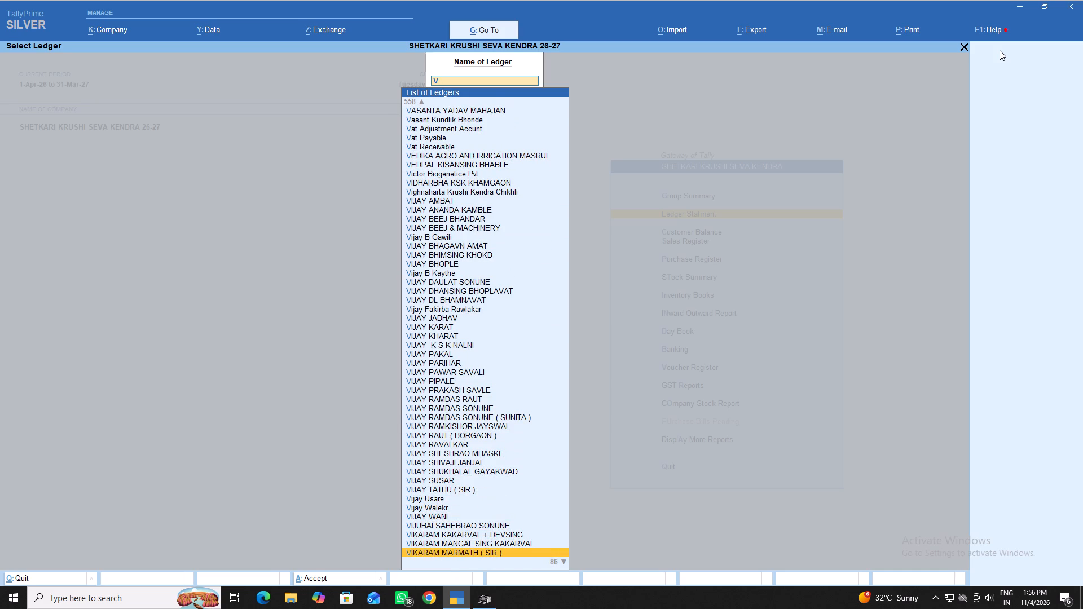
{"action": "key", "text": "Down"}
{"action": "key", "text": "Down"}
{"action": "key", "text": "Down"}
{"action": "key", "text": "Down"}
{"action": "key", "text": "Down"}
{"action": "key", "text": "Down"}
{"action": "key", "text": "Down"}
{"action": "key", "text": "Down"}
{"action": "key", "text": "Down"}
{"action": "key", "text": "Down"}
{"action": "key", "text": "Down"}
{"action": "key", "text": "Down"}
{"action": "key", "text": "Down"}
{"action": "key", "text": "Down"}
{"action": "key", "text": "Down"}
{"action": "key", "text": "Down"}
{"action": "key", "text": "Down"}
{"action": "key", "text": "Down"}
{"action": "key", "text": "Down"}
{"action": "key", "text": "Down"}
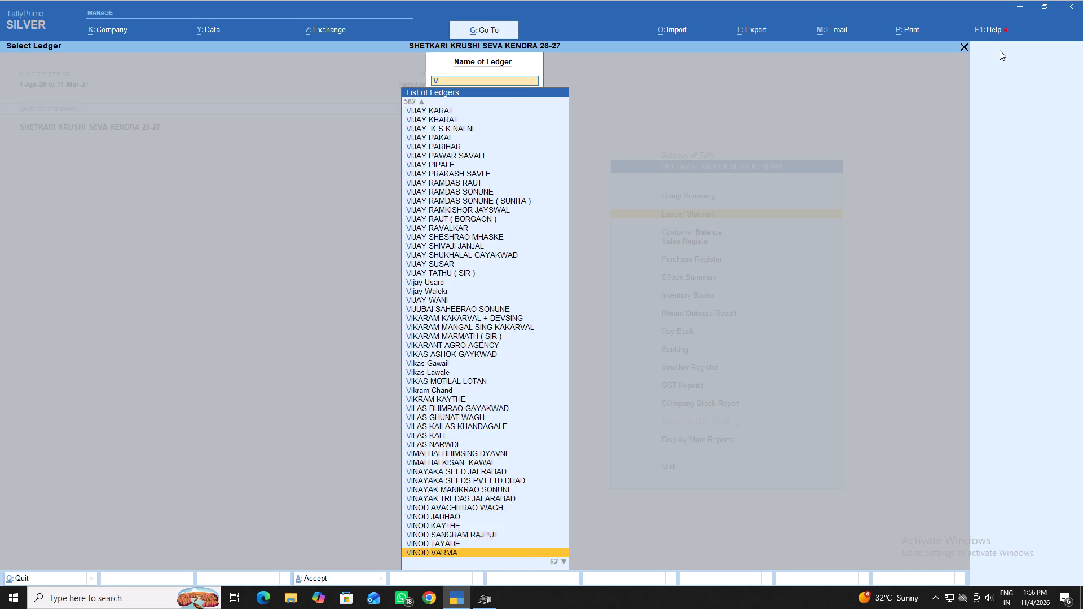
{"action": "key", "text": "Up"}
{"action": "key", "text": "Up"}
{"action": "key", "text": "Up"}
{"action": "key", "text": "Up"}
{"action": "key", "text": "Up"}
{"action": "key", "text": "Up"}
{"action": "key", "text": "Up"}
{"action": "key", "text": "Up"}
{"action": "key", "text": "Up"}
{"action": "key", "text": "Up"}
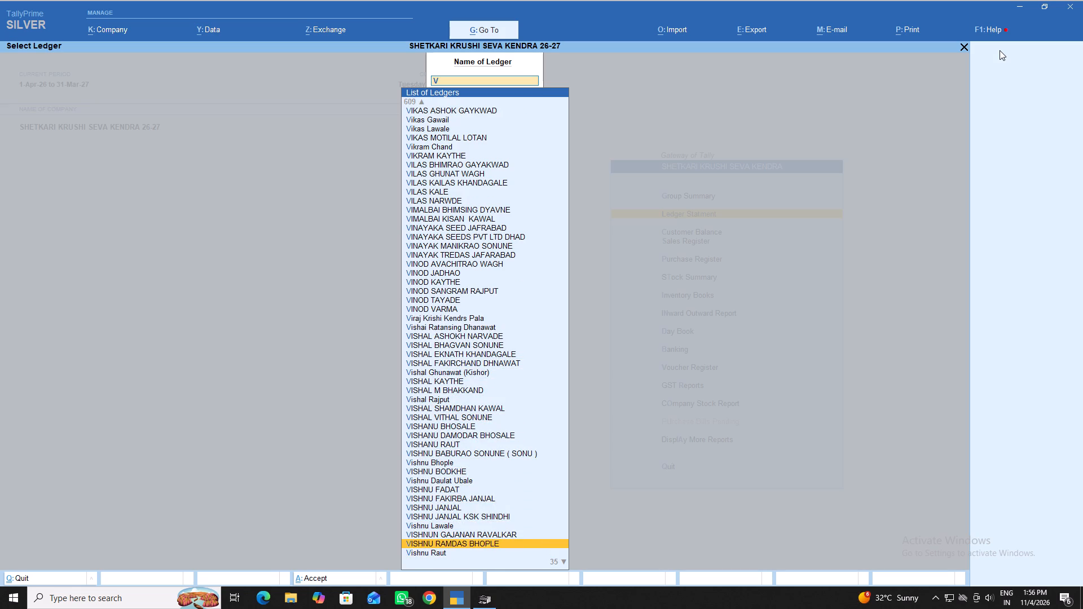
{"action": "key", "text": "Up"}
{"action": "key", "text": "Return"}
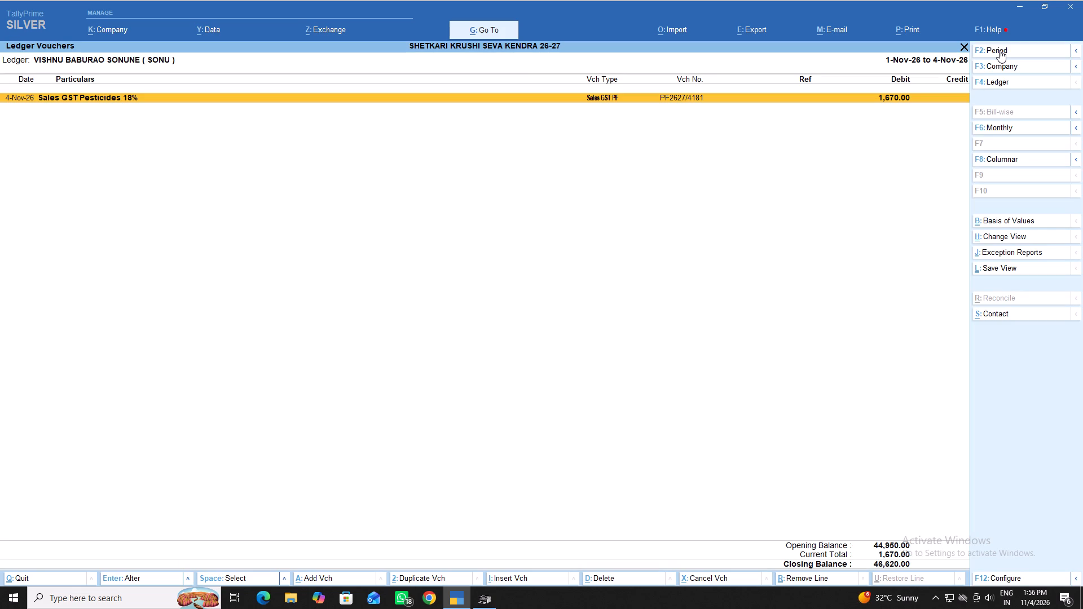
Set the ledger report's period from 1-Apr-26 to 4-Nov-26.
{"action": "left_click", "coordinate": [996, 47]}
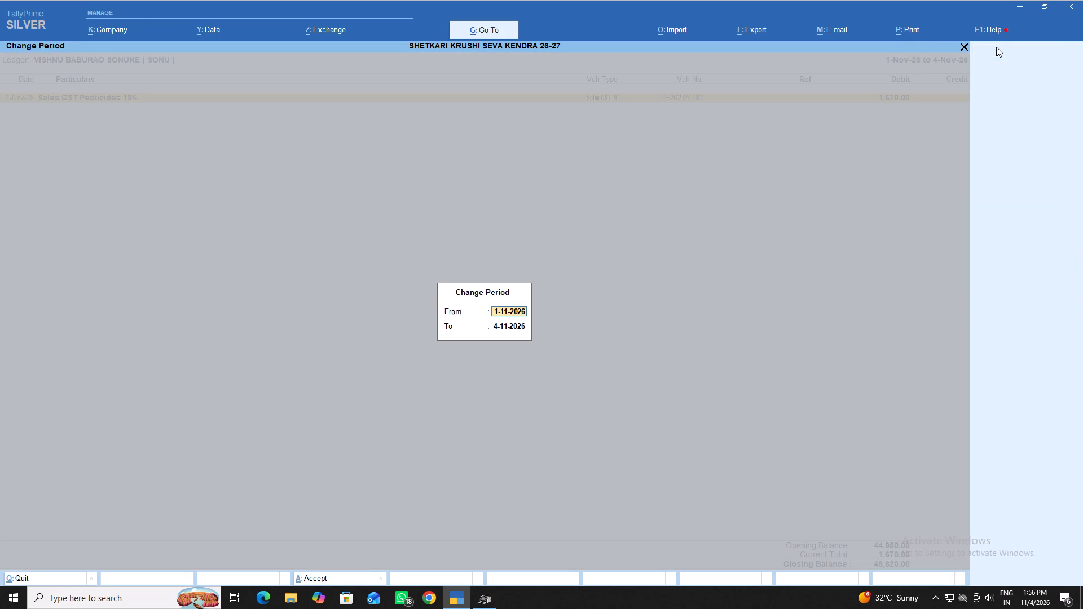
{"action": "key", "text": "space"}
{"action": "key", "text": "Return"}
{"action": "key", "text": "space"}
{"action": "key", "text": "Return"}
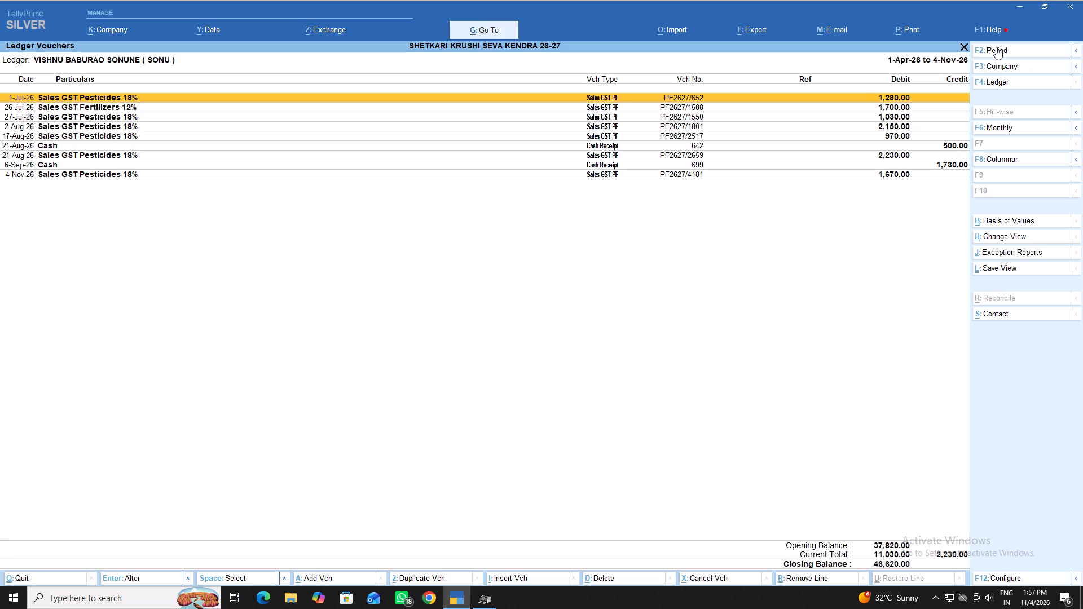
{"action": "key", "text": "Down"}
{"action": "key", "text": "Down"}
{"action": "key", "text": "Down"}
{"action": "key", "text": "Down"}
{"action": "key", "text": "Down"}
{"action": "key", "text": "Down"}
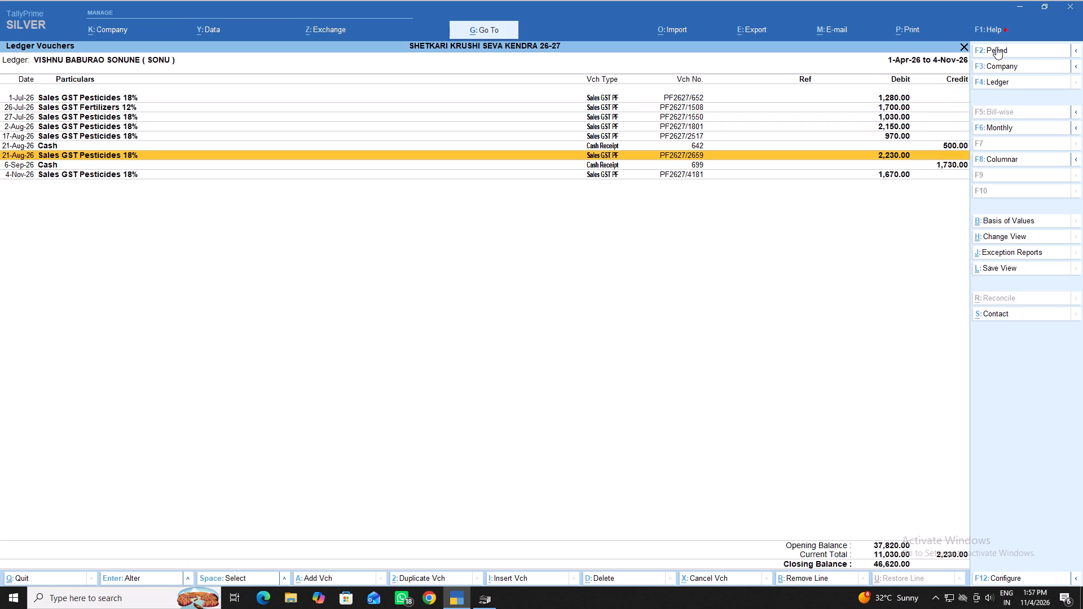
{"action": "key", "text": "Up"}
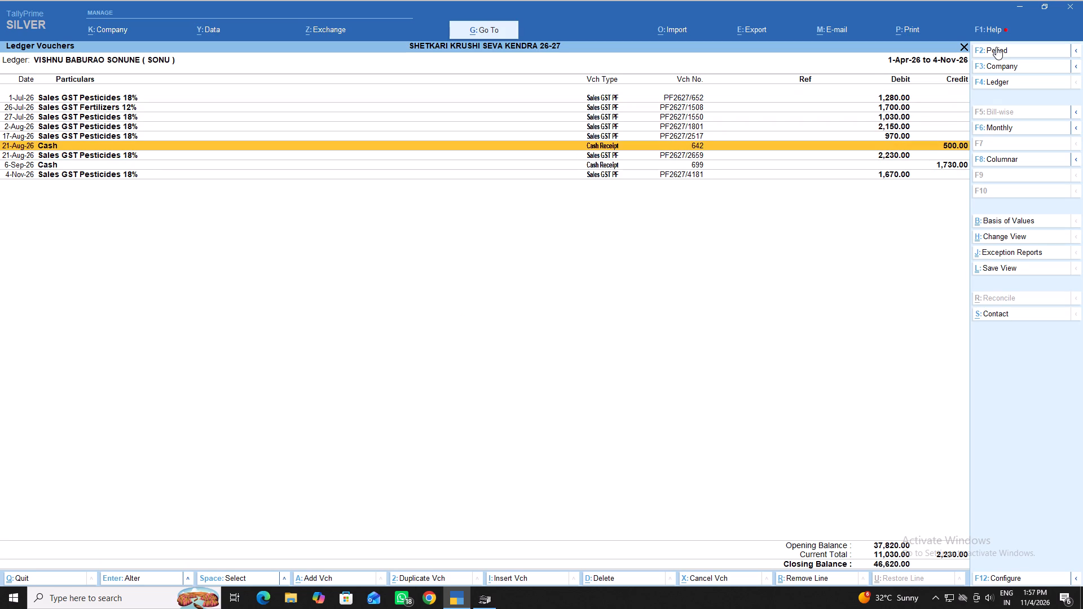
{"action": "key", "text": "Down"}
{"action": "key", "text": "Down"}
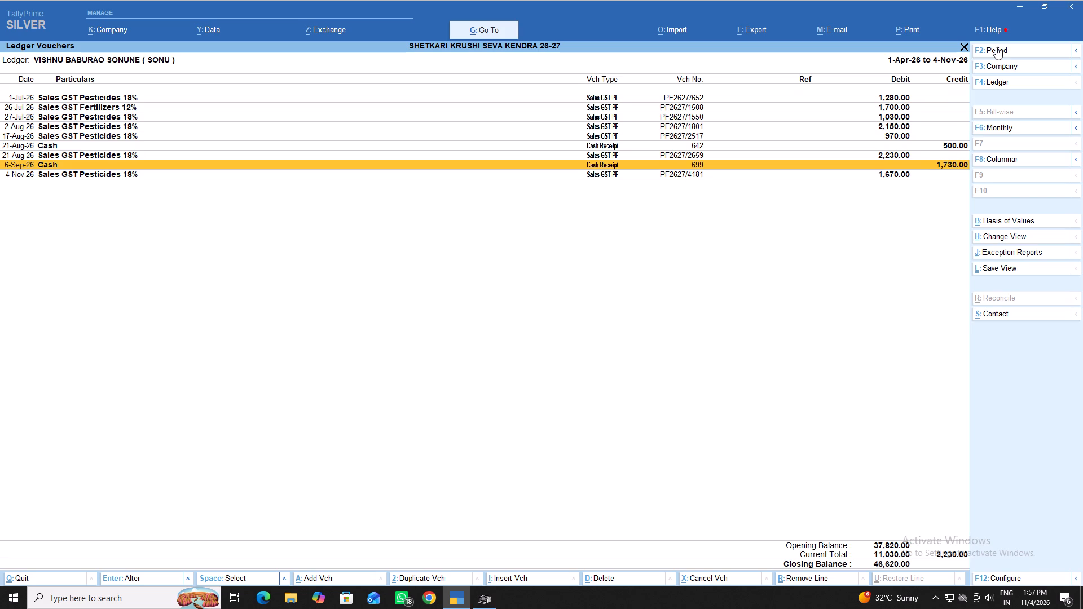
{"action": "key", "text": "Up"}
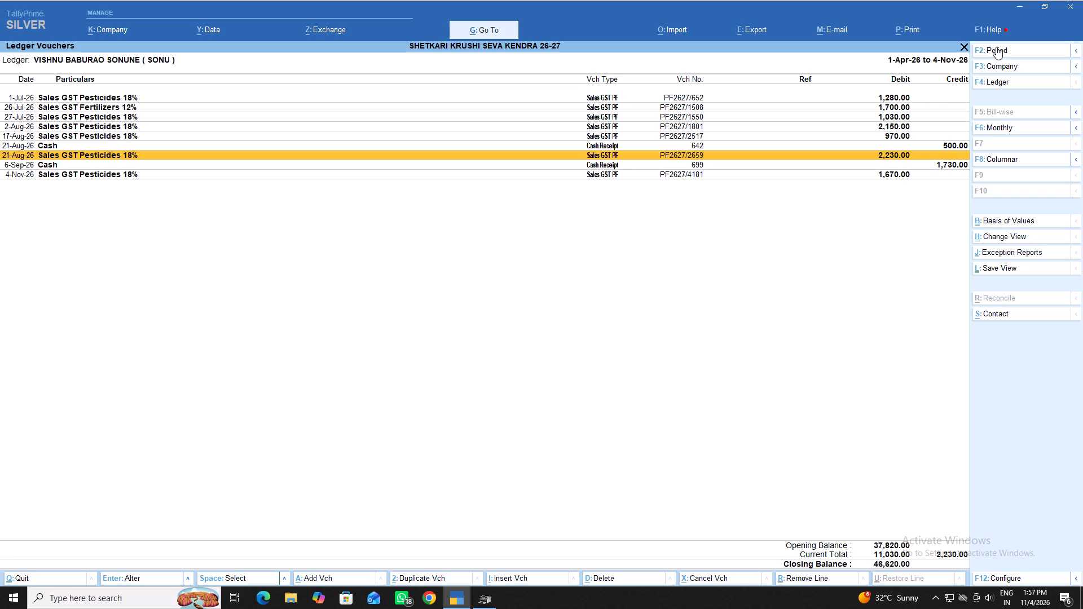
{"action": "key", "text": "Up"}
{"action": "key", "text": "Up"}
{"action": "key", "text": "Up"}
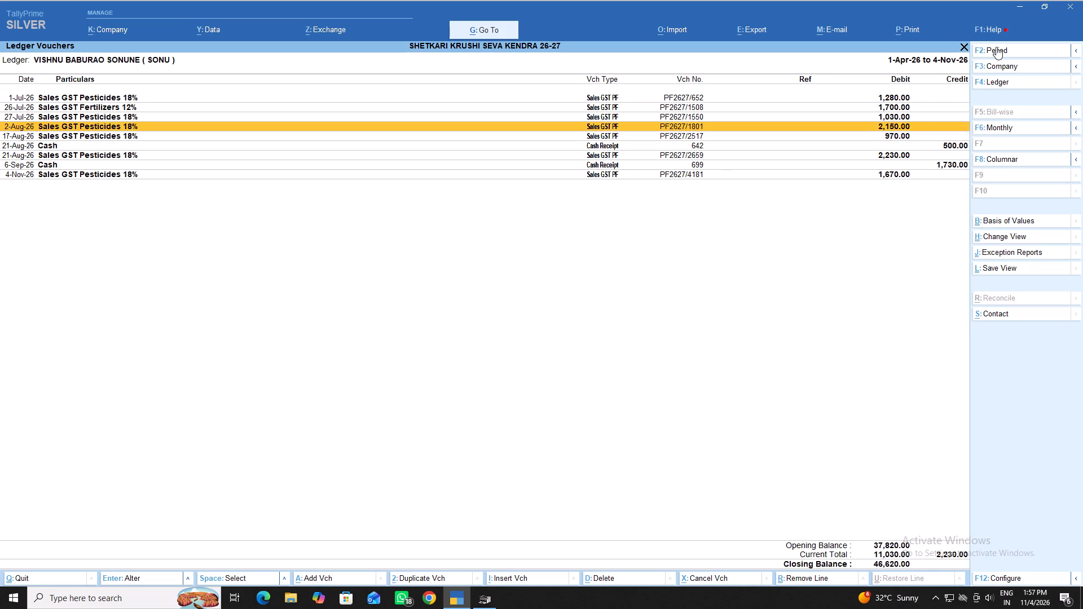
{"action": "key", "text": "Up"}
{"action": "key", "text": "Up"}
{"action": "key", "text": "Up"}
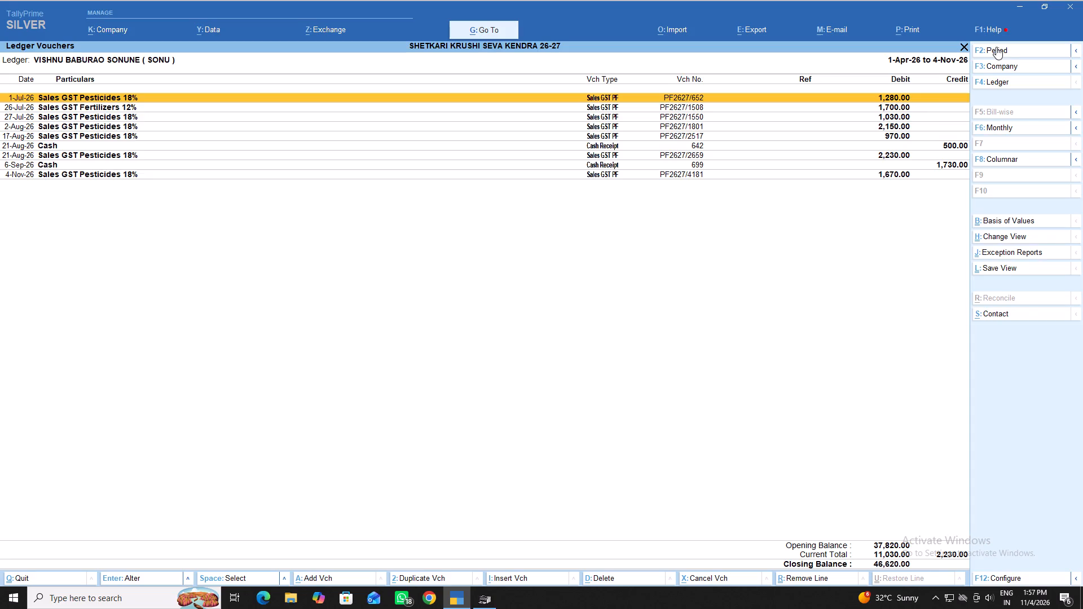
Review the items of sales vouchers PF2627/652 and PF2627/1508 in turn, closing each without changes.
{"action": "key", "text": "Return"}
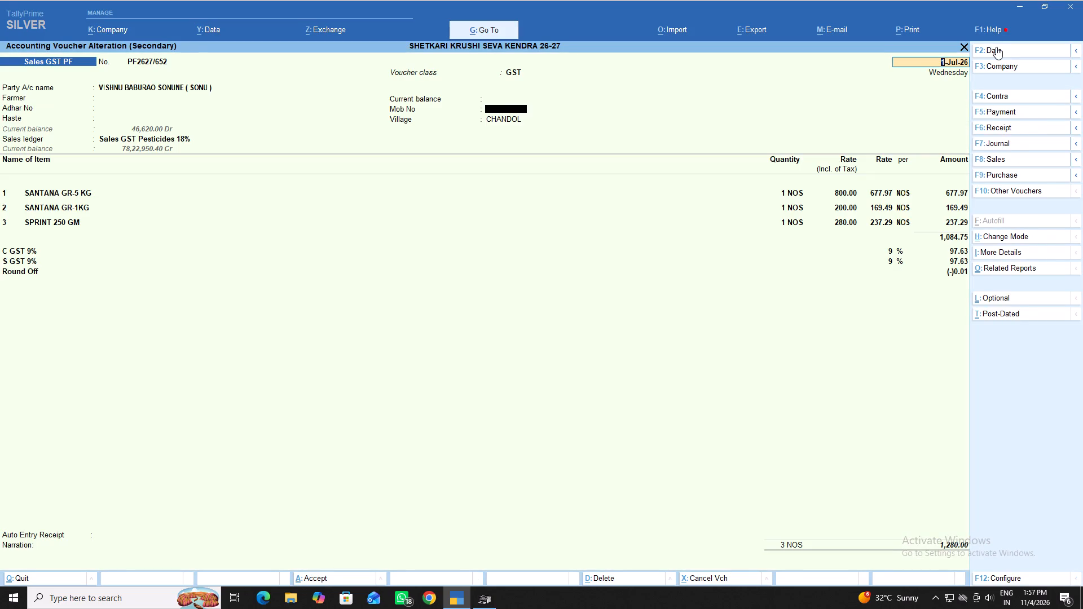
{"action": "key", "text": "Escape"}
{"action": "key", "text": "Escape"}
{"action": "key", "text": "Escape"}
{"action": "key", "text": "Down"}
{"action": "key", "text": "Return"}
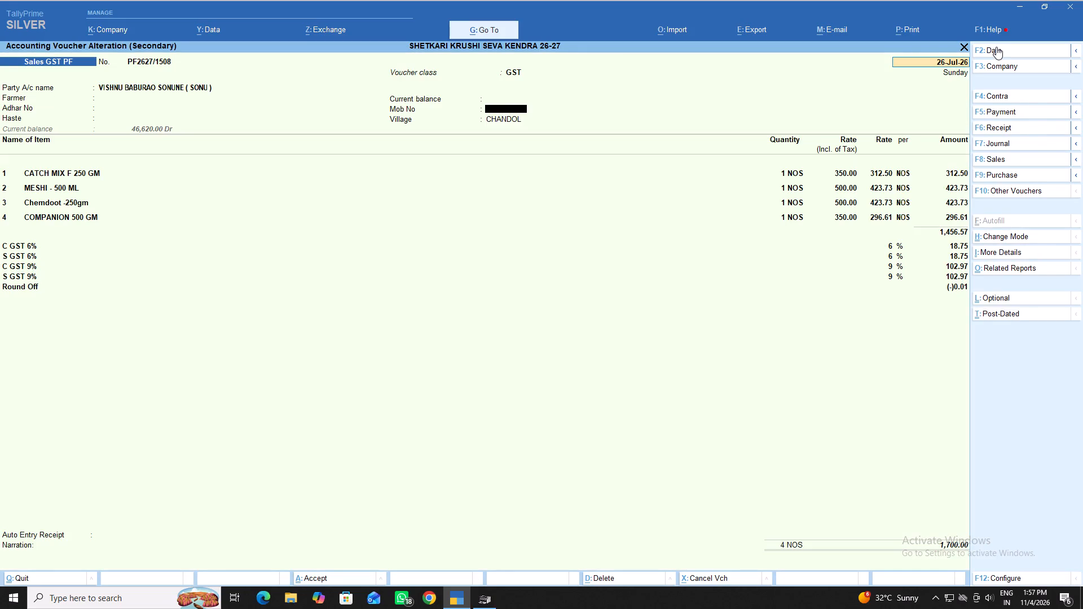
{"action": "key", "text": "Escape"}
{"action": "key", "text": "Escape"}
{"action": "key", "text": "Escape"}
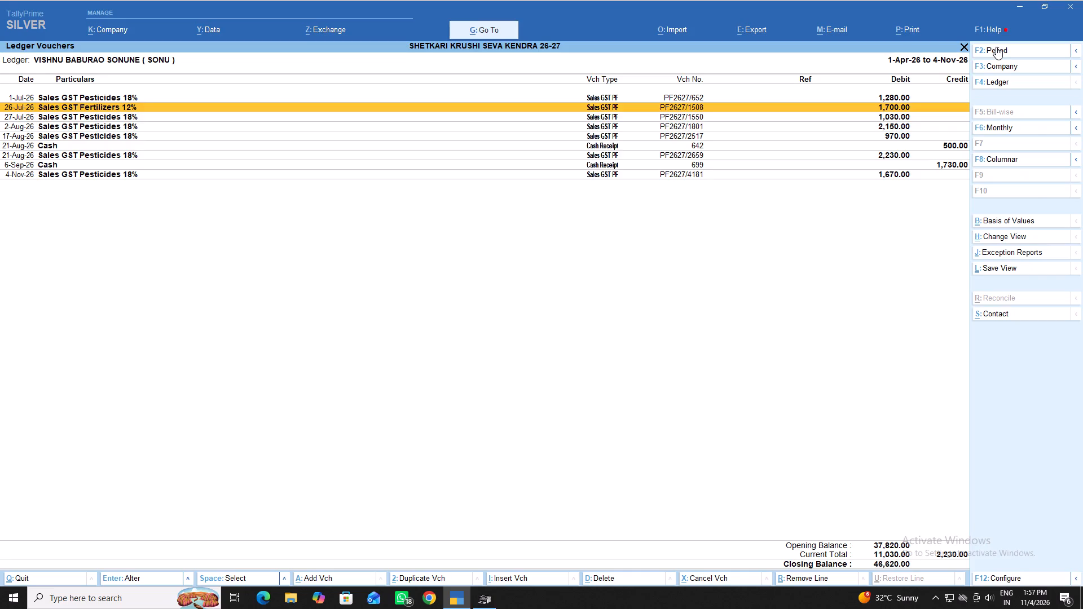
Review the items of sales vouchers PF2627/1550 and PF2627/1801 in turn, closing each without changes.
{"action": "key", "text": "Down"}
{"action": "key", "text": "Return"}
{"action": "key", "text": "Escape"}
{"action": "key", "text": "Escape"}
{"action": "key", "text": "Escape"}
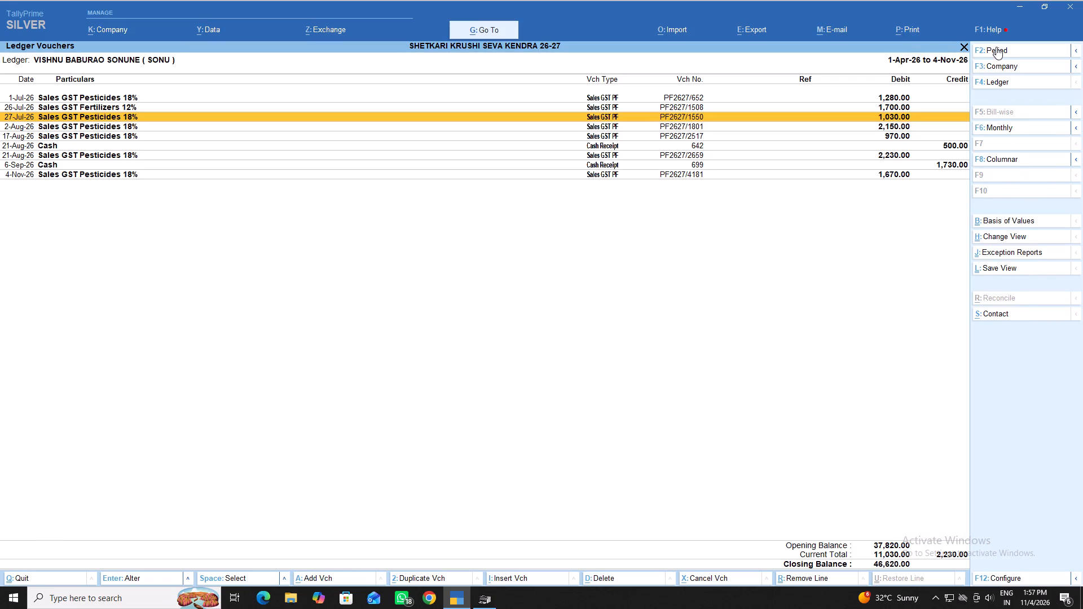
{"action": "key", "text": "Down"}
{"action": "key", "text": "Return"}
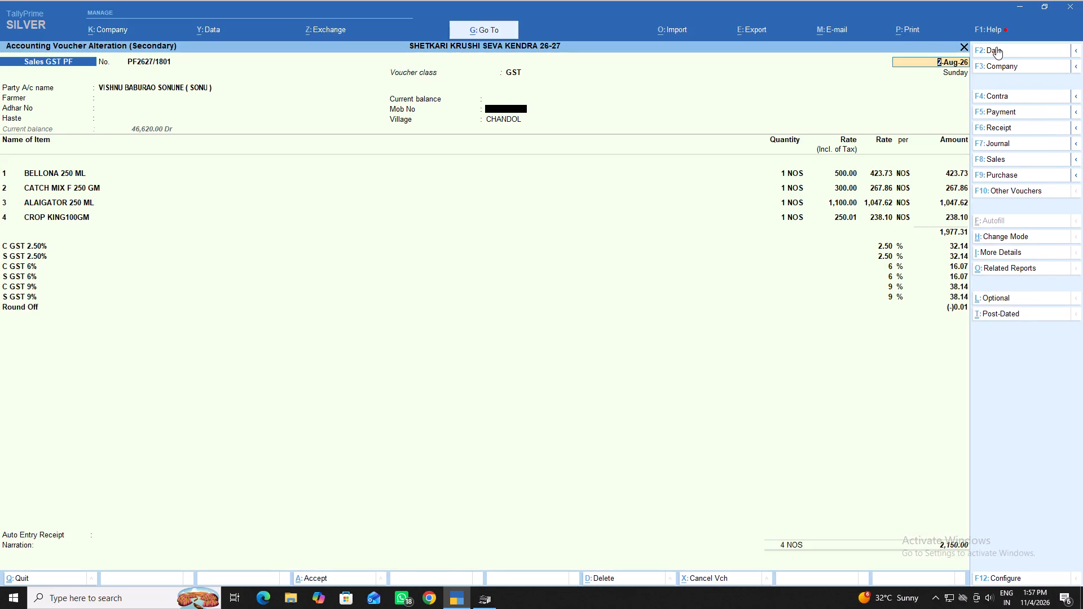
{"action": "key", "text": "Escape"}
{"action": "key", "text": "Escape"}
{"action": "key", "text": "Escape"}
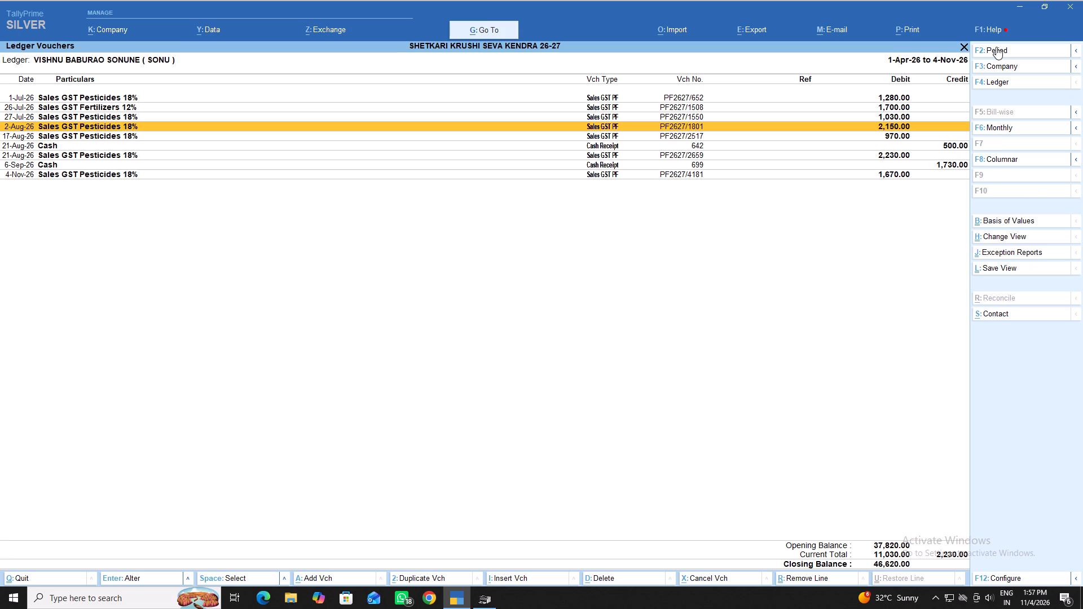
Close the ledger statement and quit TallyPrime.
{"action": "key", "text": "Escape"}
{"action": "key", "text": "Escape"}
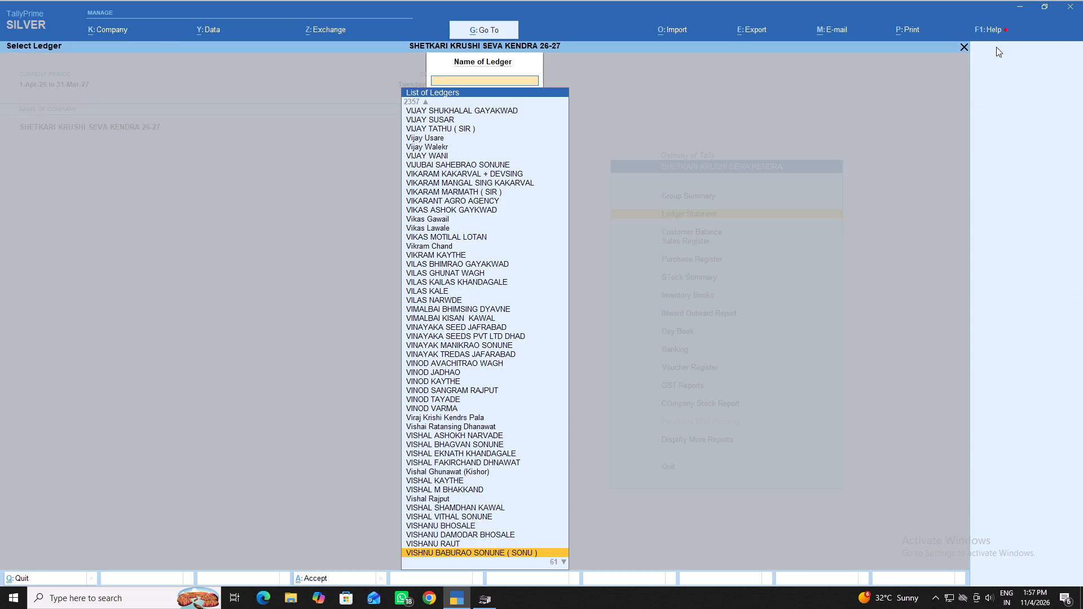
{"action": "key", "text": "Escape"}
{"action": "key", "text": "Escape"}
{"action": "key", "text": "Escape"}
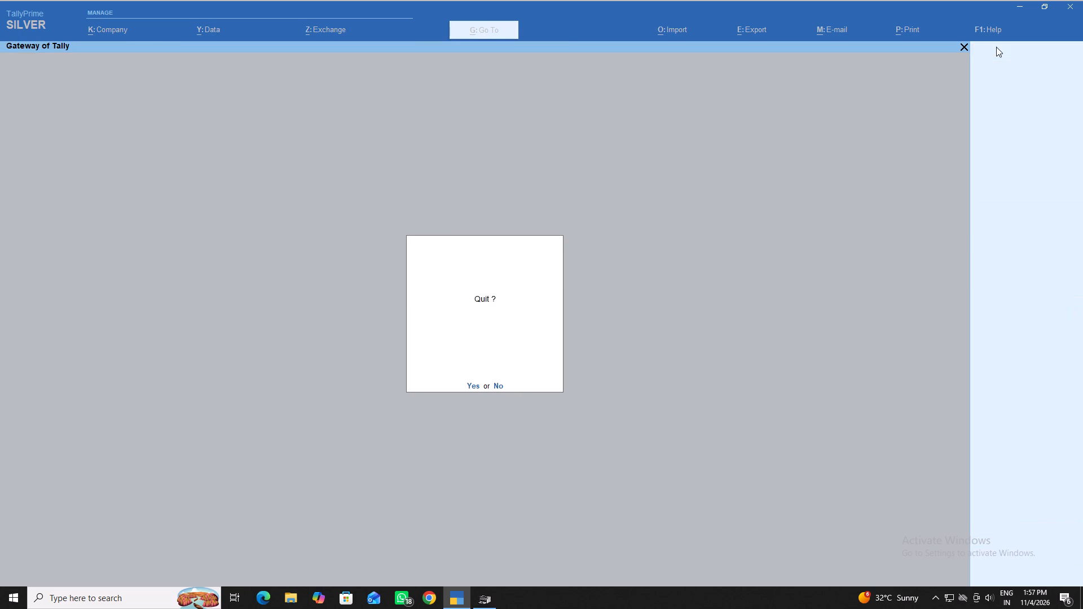
{"action": "key", "text": "Return"}
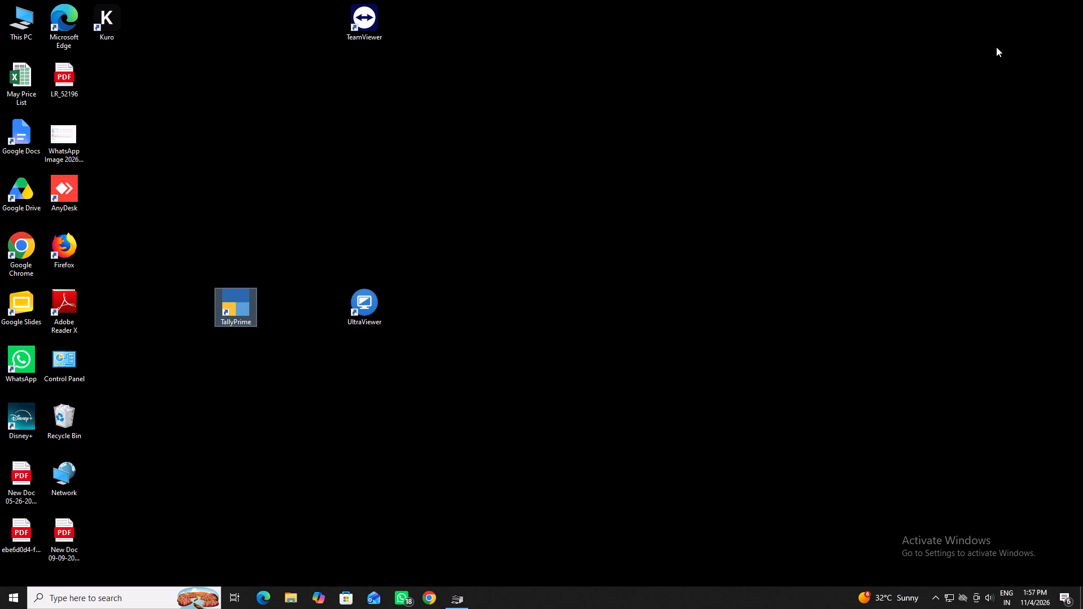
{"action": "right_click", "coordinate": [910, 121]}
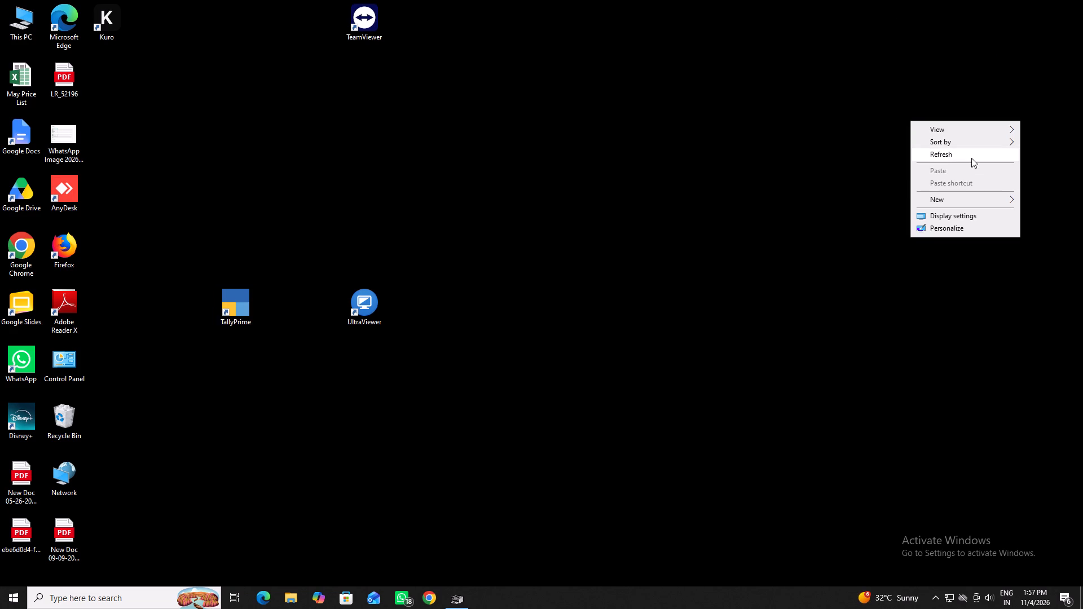
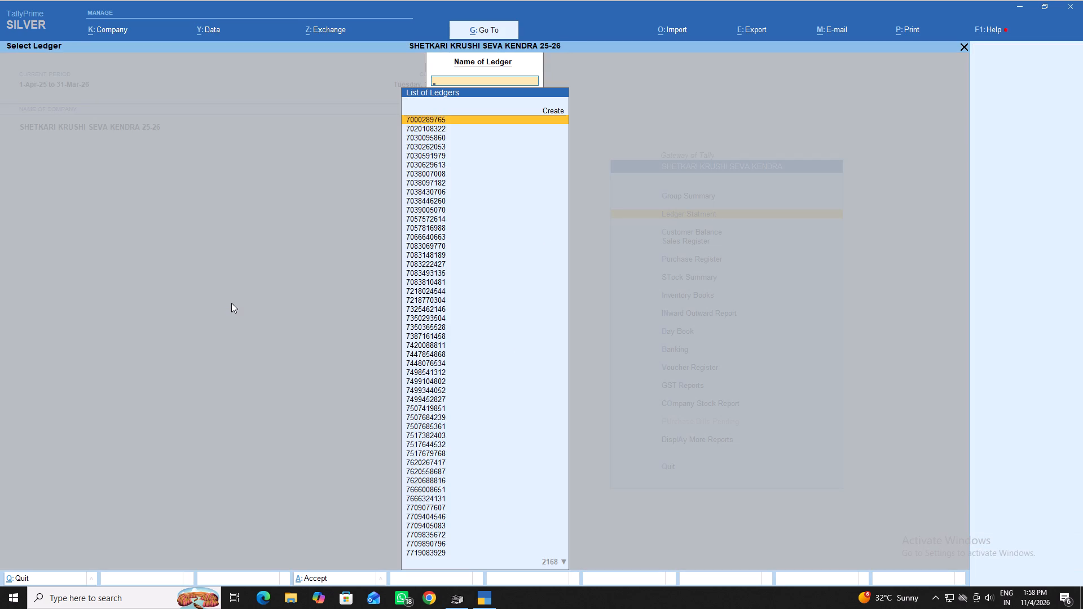
{"action": "key", "text": "Down"}
{"action": "key", "text": "Down"}
{"action": "key", "text": "Down"}
{"action": "key", "text": "Down"}
{"action": "key", "text": "Down"}
{"action": "key", "text": "Down"}
{"action": "key", "text": "Down"}
{"action": "key", "text": "Down"}
{"action": "key", "text": "Down"}
{"action": "key", "text": "Down"}
{"action": "key", "text": "Down"}
{"action": "key", "text": "Down"}
{"action": "key", "text": "Down"}
{"action": "key", "text": "Down"}
{"action": "key", "text": "Down"}
{"action": "key", "text": "Down"}
{"action": "key", "text": "Down"}
{"action": "key", "text": "Down"}
{"action": "key", "text": "Down"}
{"action": "key", "text": "Down"}
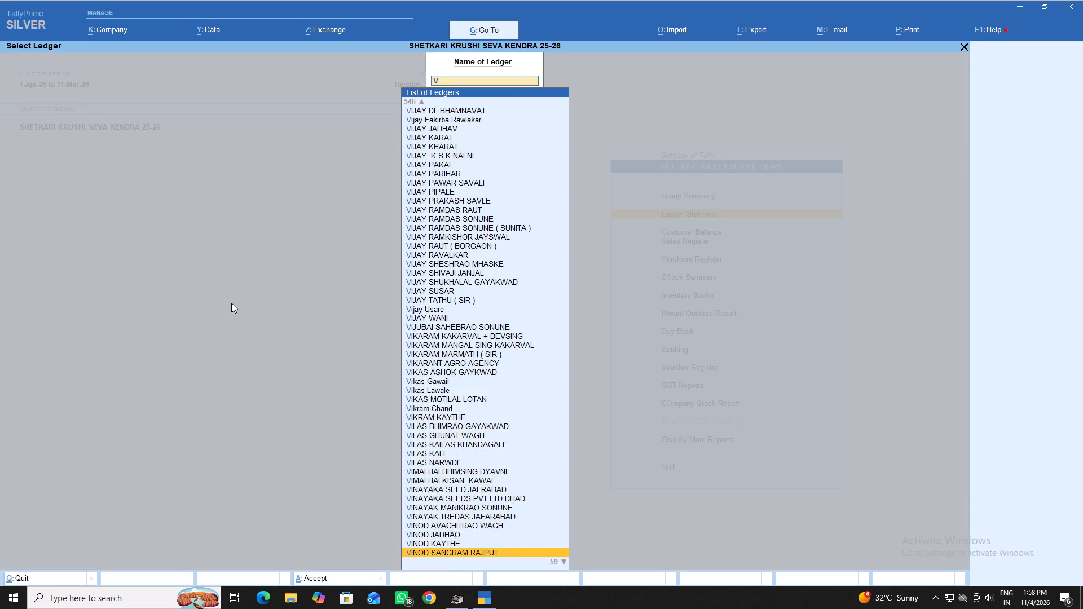
{"action": "key", "text": "Down"}
{"action": "key", "text": "Down"}
{"action": "key", "text": "Down"}
{"action": "key", "text": "Down"}
{"action": "key", "text": "Down"}
{"action": "key", "text": "Down"}
{"action": "key", "text": "Down"}
{"action": "key", "text": "Down"}
{"action": "key", "text": "Down"}
{"action": "key", "text": "Down"}
{"action": "key", "text": "Down"}
{"action": "key", "text": "Down"}
{"action": "key", "text": "Down"}
{"action": "key", "text": "Down"}
{"action": "key", "text": "Down"}
{"action": "key", "text": "Down"}
{"action": "key", "text": "Down"}
{"action": "key", "text": "Down"}
{"action": "key", "text": "Down"}
{"action": "key", "text": "Down"}
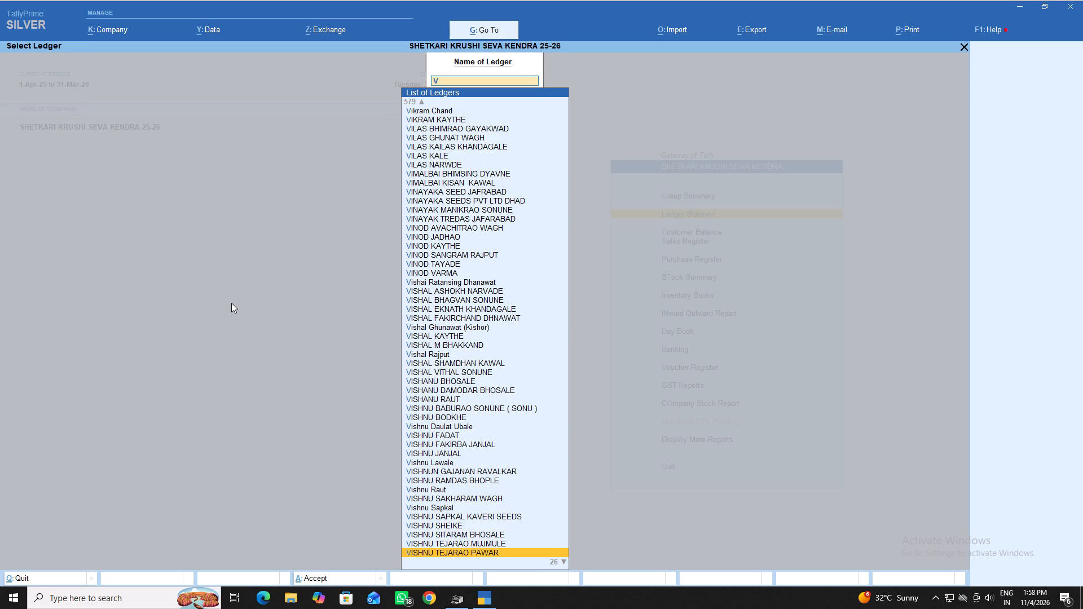
{"action": "key", "text": "Up"}
{"action": "key", "text": "Up"}
{"action": "key", "text": "Up"}
{"action": "key", "text": "Up"}
{"action": "key", "text": "Up"}
{"action": "key", "text": "Up"}
{"action": "key", "text": "Up"}
{"action": "key", "text": "Up"}
{"action": "key", "text": "Up"}
{"action": "key", "text": "Up"}
{"action": "key", "text": "Up"}
{"action": "key", "text": "Up"}
{"action": "key", "text": "Up"}
{"action": "key", "text": "Up"}
{"action": "key", "text": "Up"}
{"action": "key", "text": "Up"}
{"action": "key", "text": "Up"}
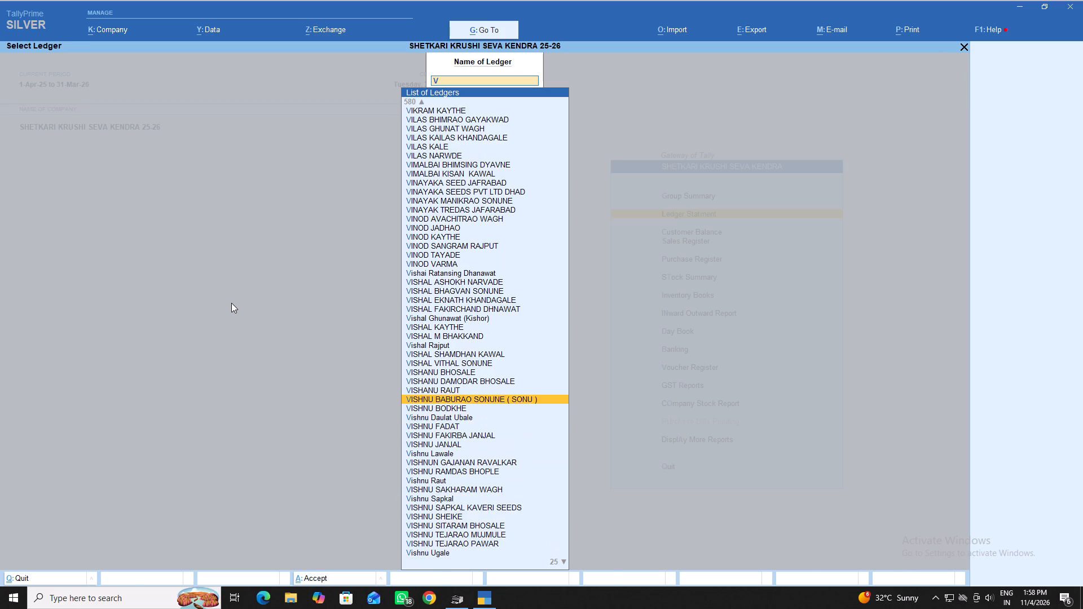
{"action": "key", "text": "Return"}
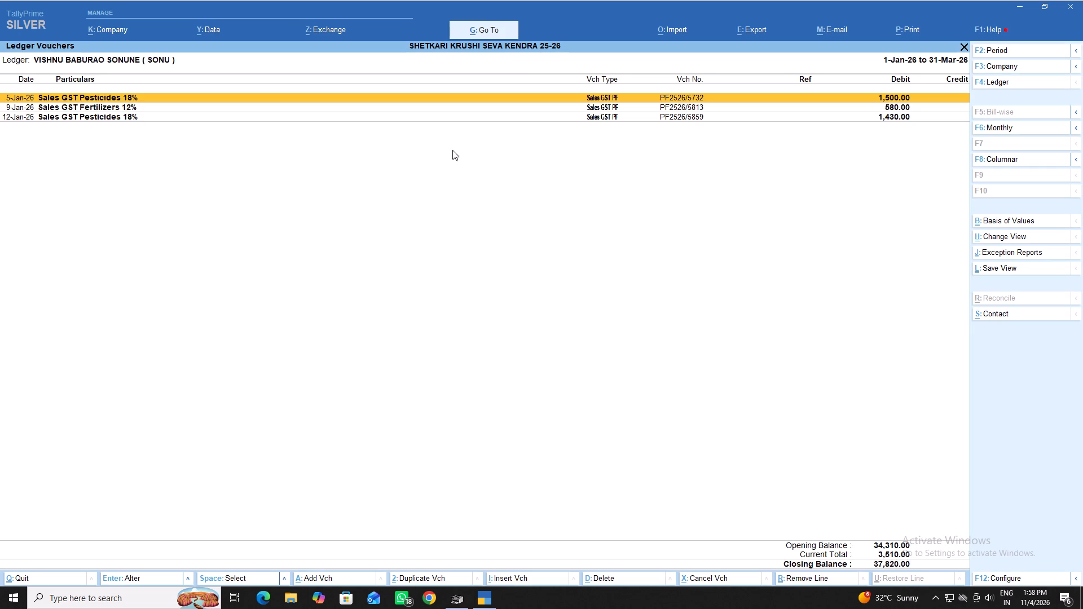
Leave both period dates blank so the ledger statement covers the full year, 1-Apr-25 to 31-Mar-26.
{"action": "left_click", "coordinate": [1019, 50]}
{"action": "key", "text": "space"}
{"action": "key", "text": "Return"}
{"action": "key", "text": "space"}
{"action": "key", "text": "Return"}
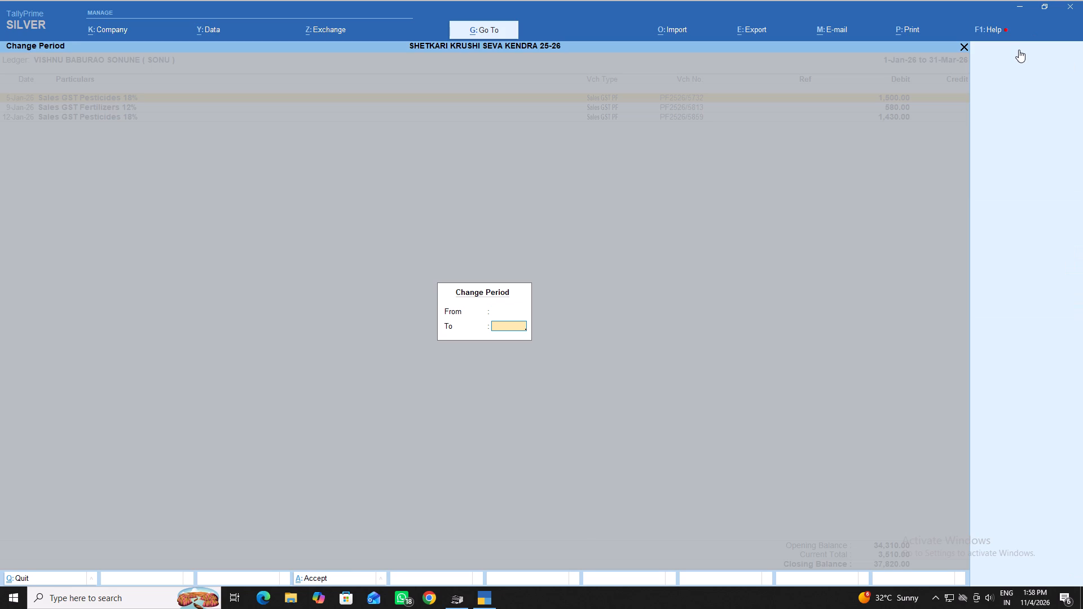
Review the items of the 17-Dec-25 sales voucher PF2526/5363 and close it without changes.
{"action": "key", "text": "Down"}
{"action": "key", "text": "Down"}
{"action": "key", "text": "Down"}
{"action": "key", "text": "Down"}
{"action": "key", "text": "Down"}
{"action": "key", "text": "Down"}
{"action": "key", "text": "Down"}
{"action": "key", "text": "Down"}
{"action": "key", "text": "Down"}
{"action": "key", "text": "Down"}
{"action": "key", "text": "Down"}
{"action": "key", "text": "Down"}
{"action": "key", "text": "Down"}
{"action": "key", "text": "Down"}
{"action": "key", "text": "Down"}
{"action": "key", "text": "Down"}
{"action": "key", "text": "Down"}
{"action": "key", "text": "Down"}
{"action": "key", "text": "Down"}
{"action": "key", "text": "Down"}
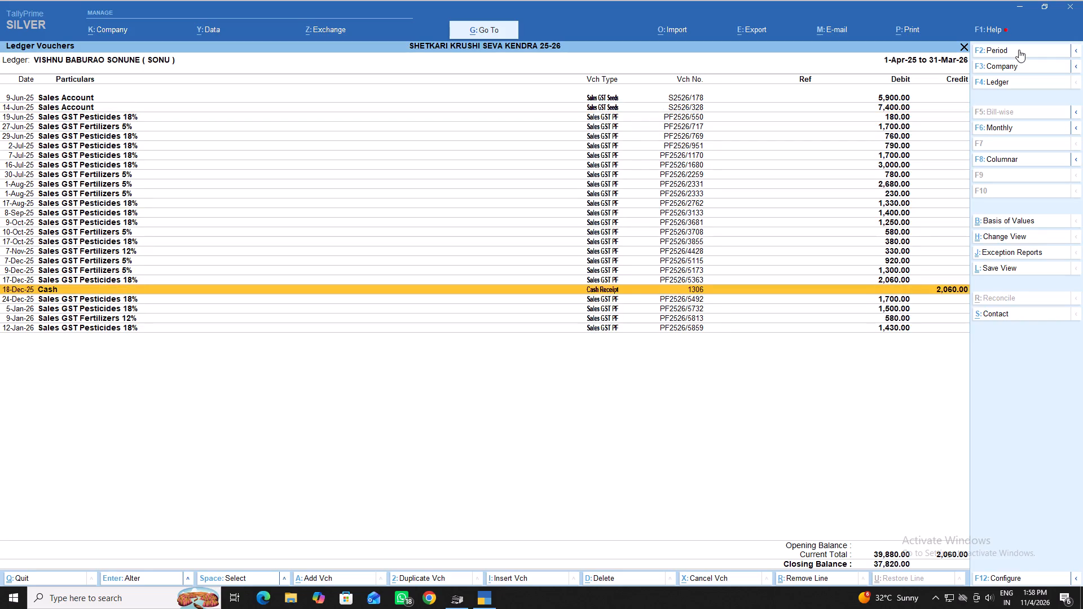
{"action": "key", "text": "Up"}
{"action": "key", "text": "Return"}
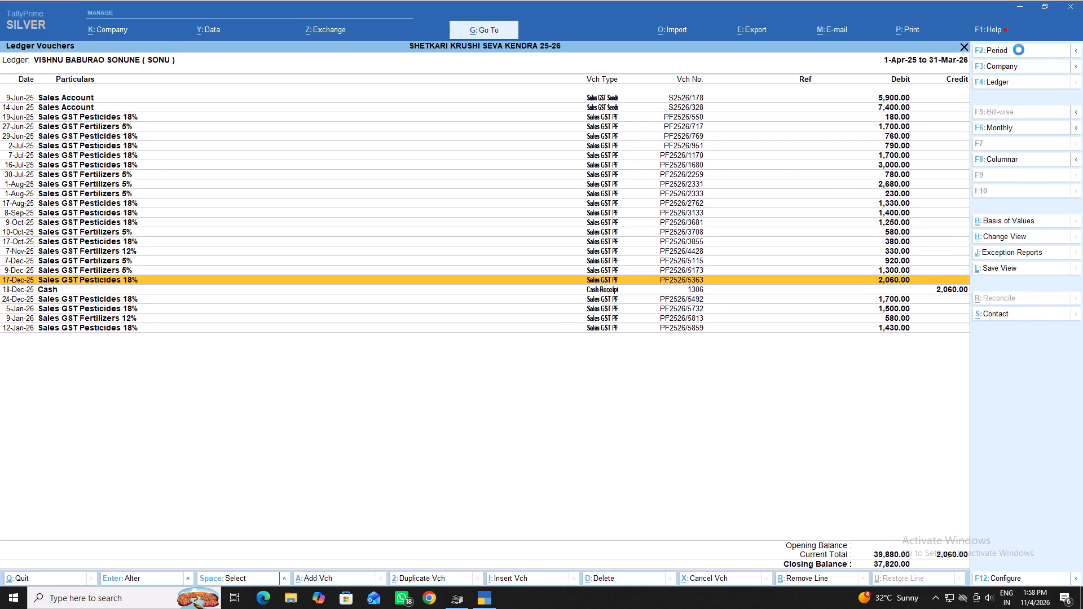
{"action": "key", "text": "Escape"}
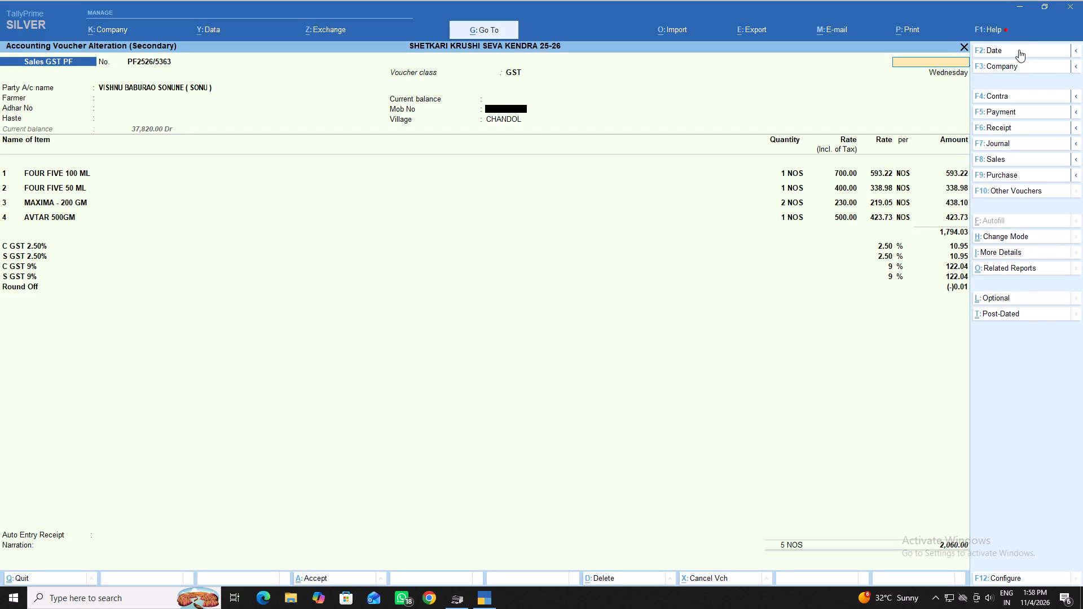
{"action": "key", "text": "Escape"}
{"action": "key", "text": "Escape"}
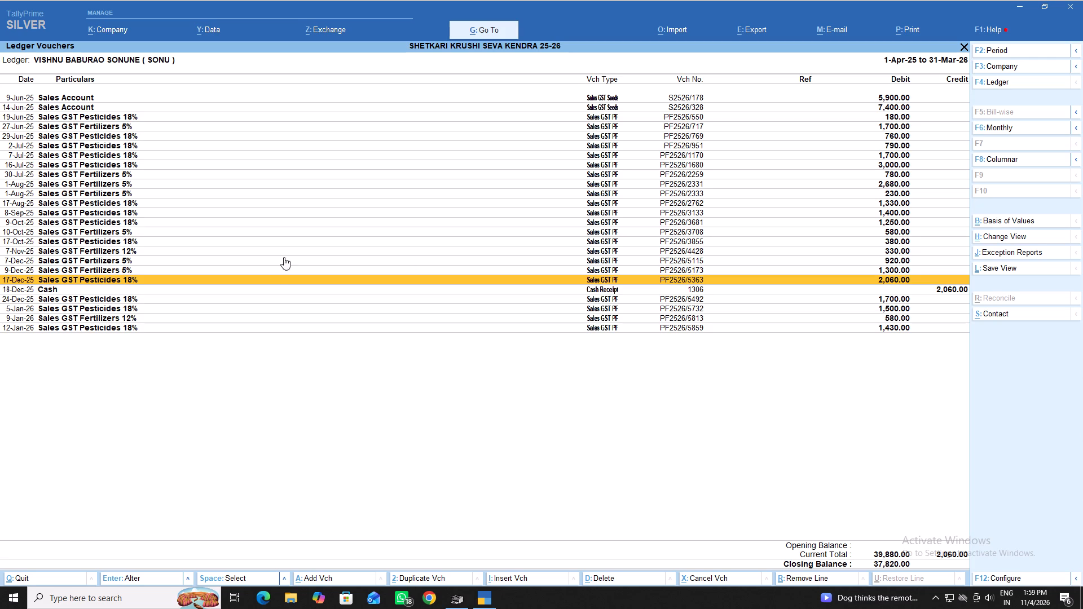
Print one condensed copy of the current ledger statement on the Canon LBP2900 in A4 size.
{"action": "left_click", "coordinate": [910, 30]}
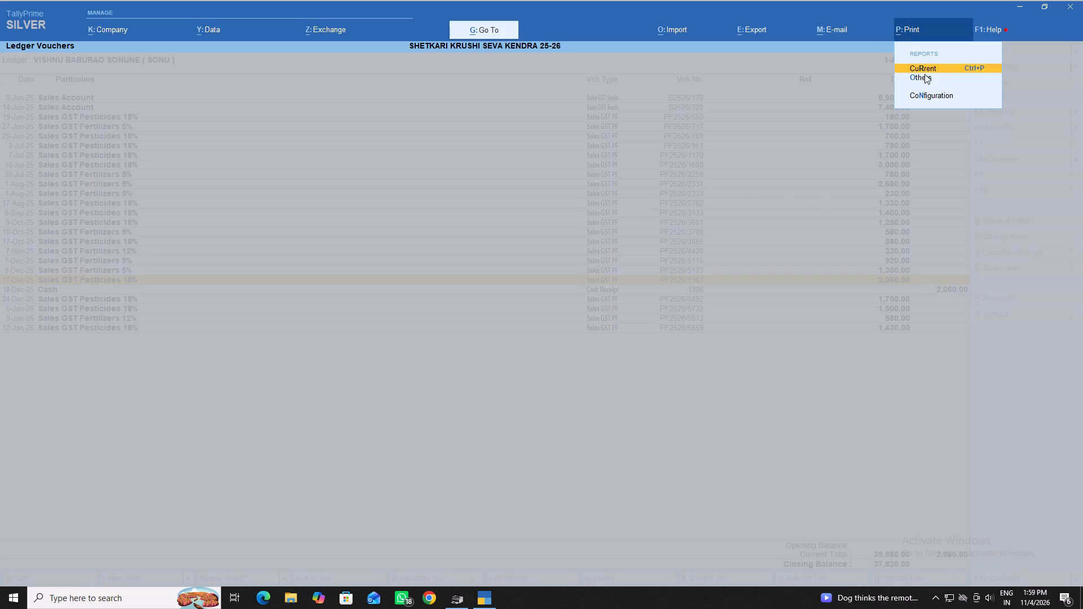
{"action": "left_click", "coordinate": [928, 67]}
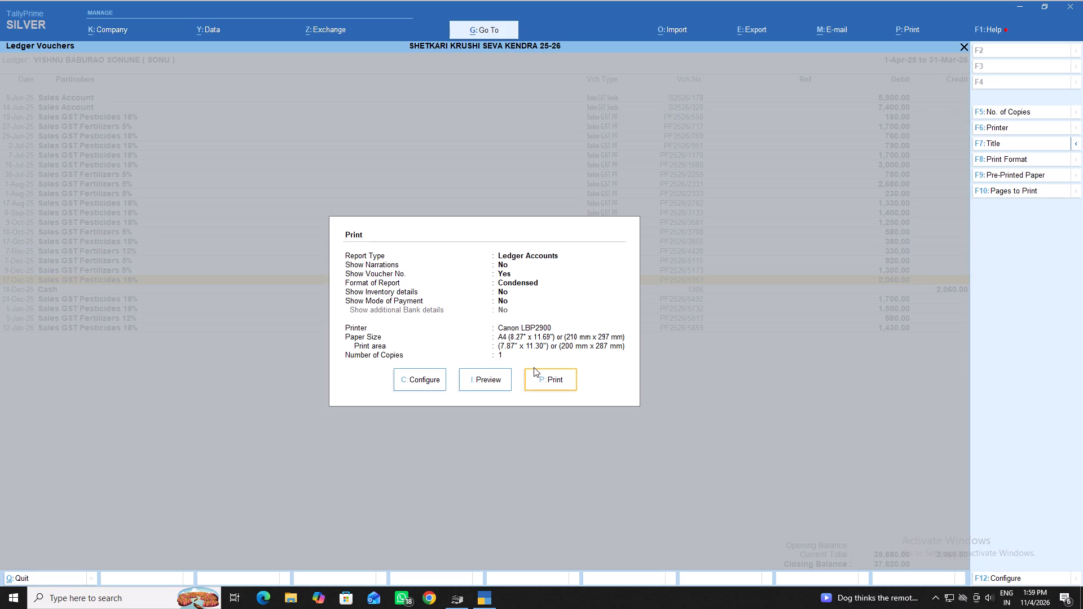
{"action": "left_click", "coordinate": [544, 378]}
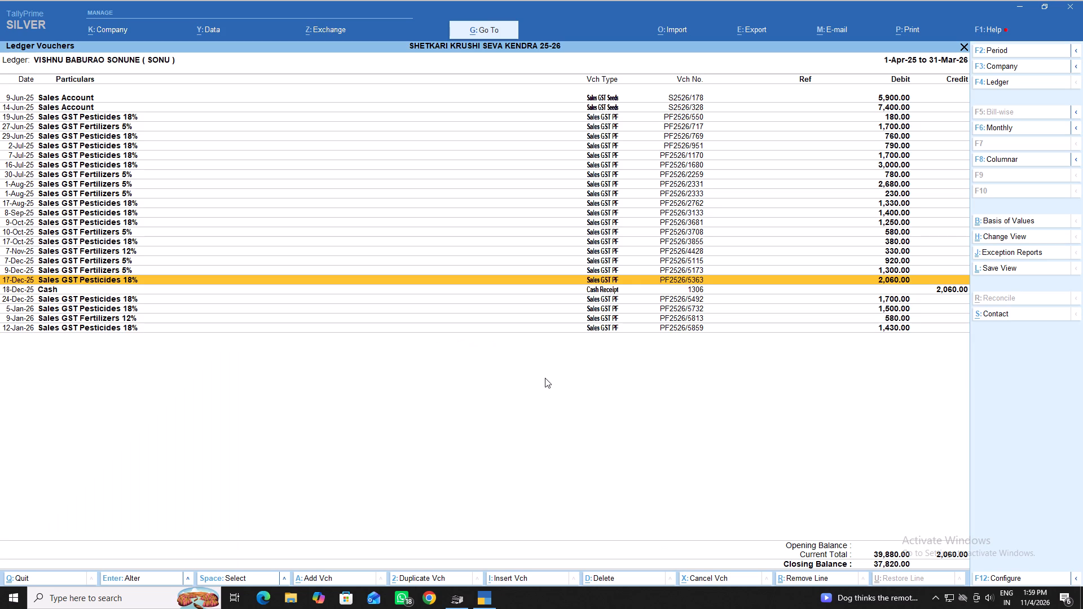
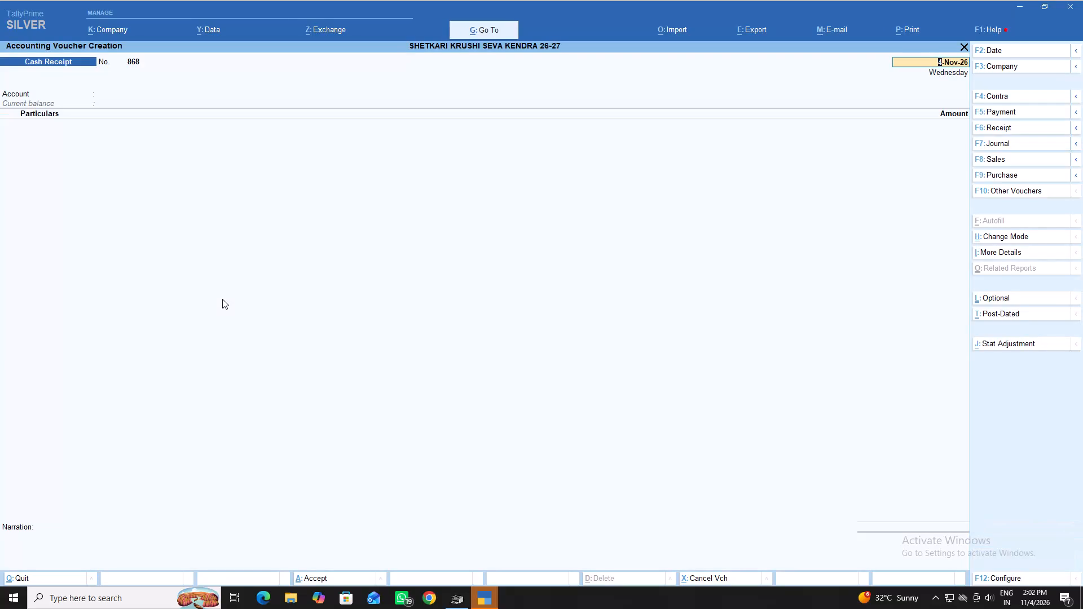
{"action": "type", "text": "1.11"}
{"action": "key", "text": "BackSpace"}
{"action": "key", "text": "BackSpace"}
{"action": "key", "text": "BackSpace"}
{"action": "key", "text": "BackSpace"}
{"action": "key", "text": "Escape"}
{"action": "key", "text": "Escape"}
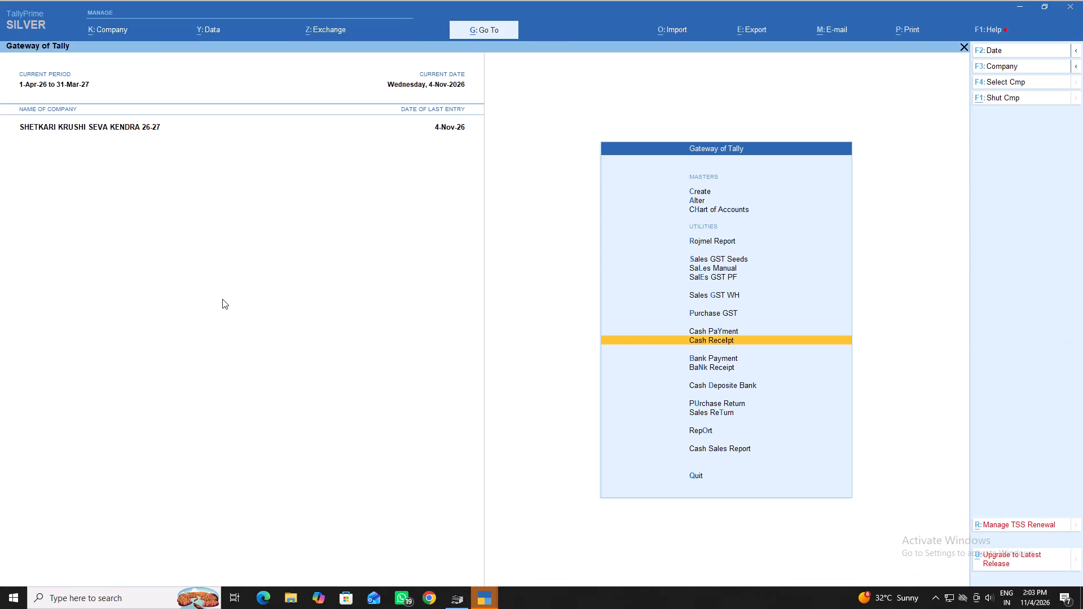
Start a new Cash Receipt voucher dated 1-Nov-2026 with Cash as the receiving account.
{"action": "key", "text": "Return"}
{"action": "type", "text": "1.11.2026"}
{"action": "key", "text": "Return"}
{"action": "key", "text": "c"}
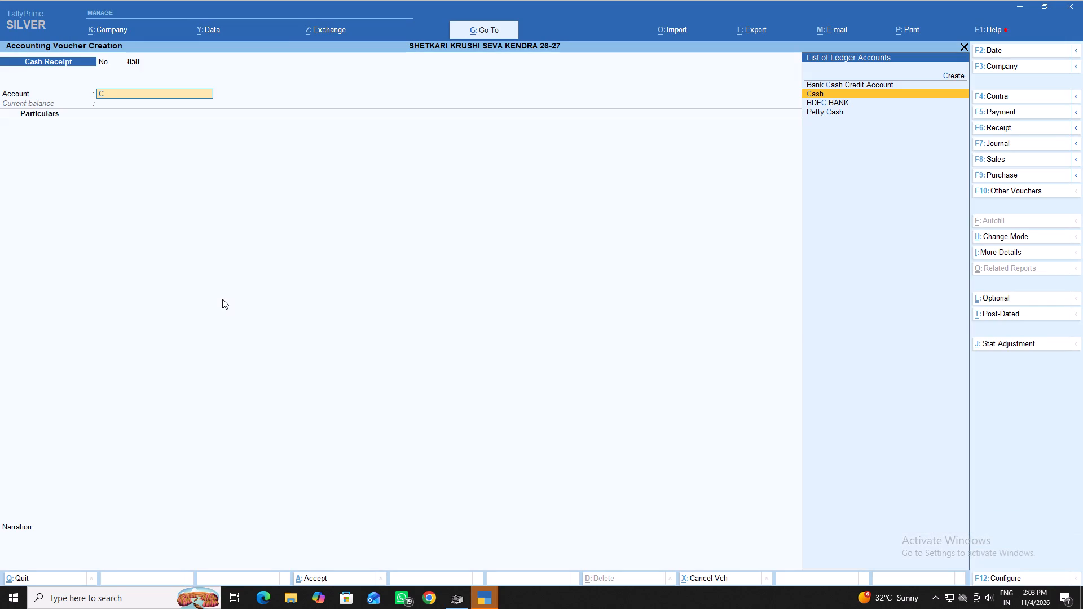
{"action": "key", "text": "Return"}
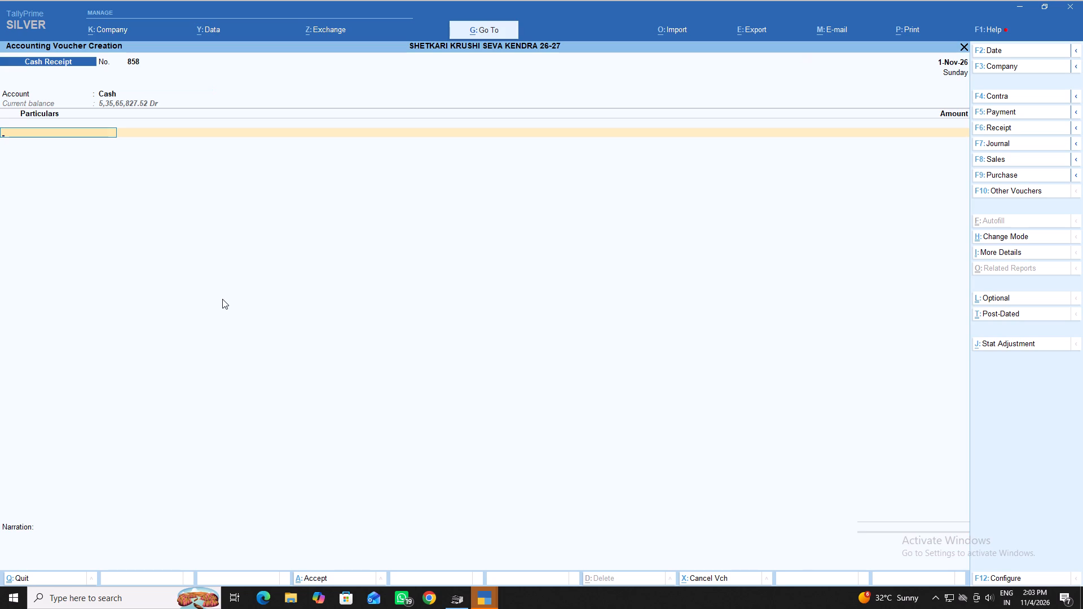
Add the Vishnu (SONU) ledger to the cash receipt's particulars with an amount of 24,000.
{"action": "key", "text": "v"}
{"action": "key", "text": "Down"}
{"action": "key", "text": "Down"}
{"action": "key", "text": "Down"}
{"action": "key", "text": "Down"}
{"action": "key", "text": "Down"}
{"action": "key", "text": "Down"}
{"action": "key", "text": "Down"}
{"action": "key", "text": "Down"}
{"action": "key", "text": "Down"}
{"action": "key", "text": "Down"}
{"action": "key", "text": "Down"}
{"action": "key", "text": "Down"}
{"action": "key", "text": "Down"}
{"action": "key", "text": "Down"}
{"action": "key", "text": "Down"}
{"action": "key", "text": "Down"}
{"action": "key", "text": "Down"}
{"action": "key", "text": "Down"}
{"action": "key", "text": "Down"}
{"action": "key", "text": "Down"}
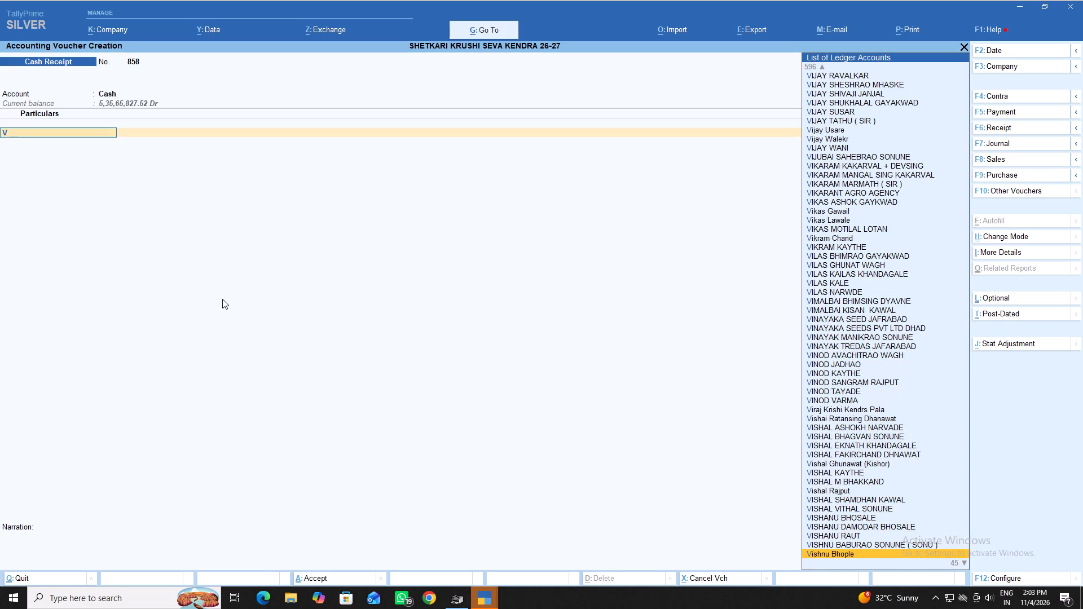
{"action": "key", "text": "Up"}
{"action": "key", "text": "Return"}
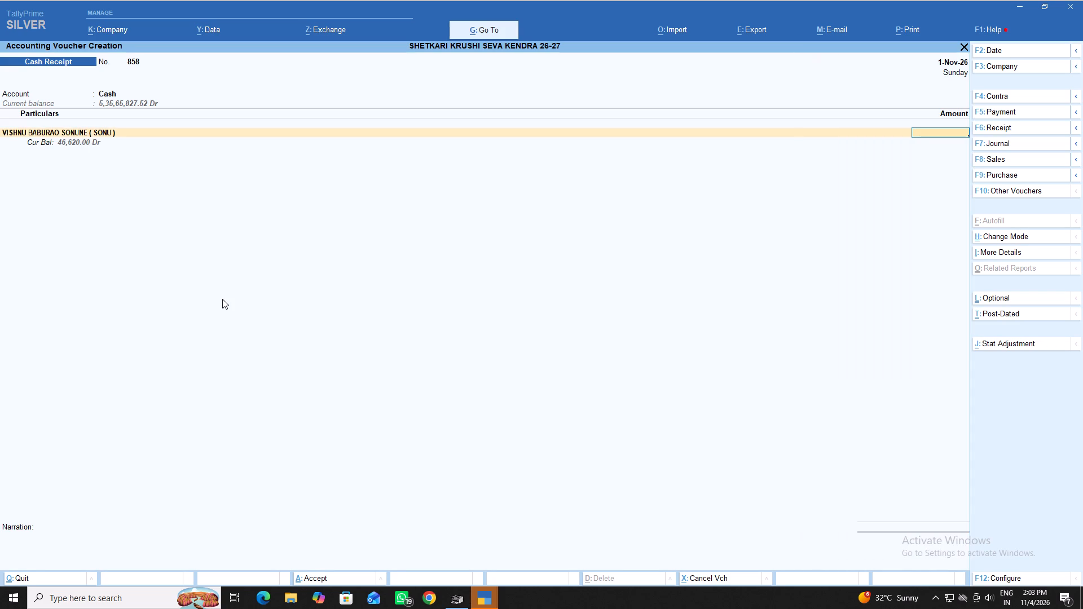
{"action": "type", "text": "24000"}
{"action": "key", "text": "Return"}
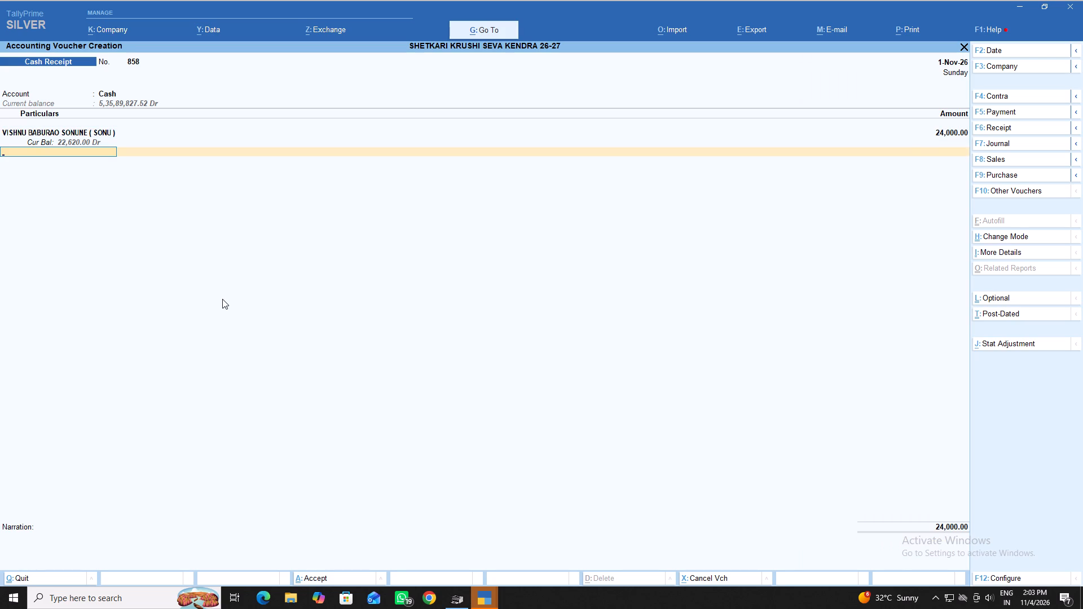
Finish the particulars, leave the narration blank and save the 1-Nov-26 cash receipt voucher.
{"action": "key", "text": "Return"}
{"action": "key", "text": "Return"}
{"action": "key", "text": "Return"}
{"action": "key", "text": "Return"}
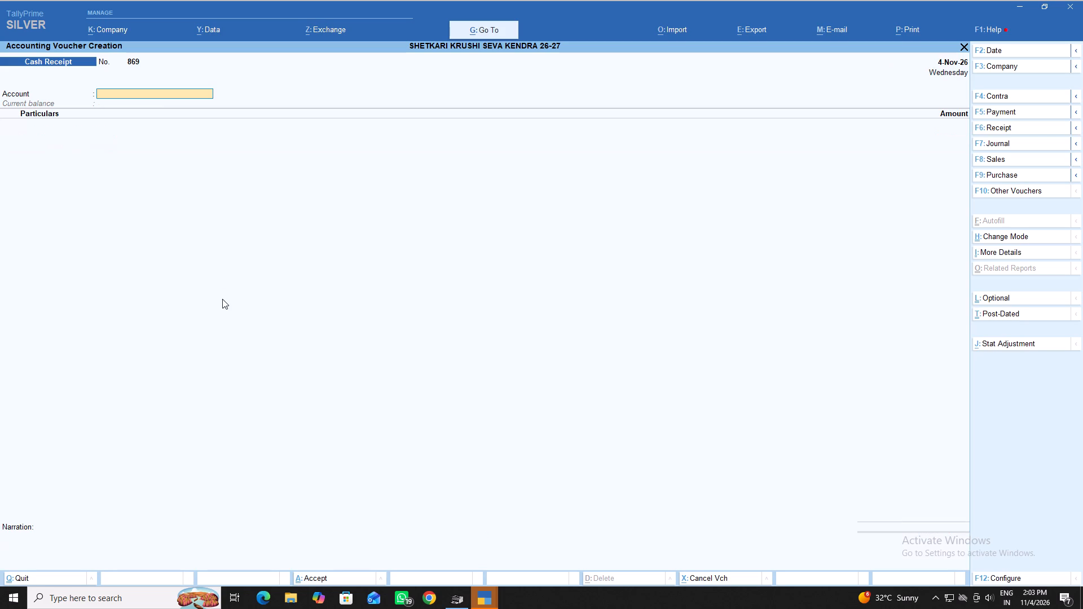